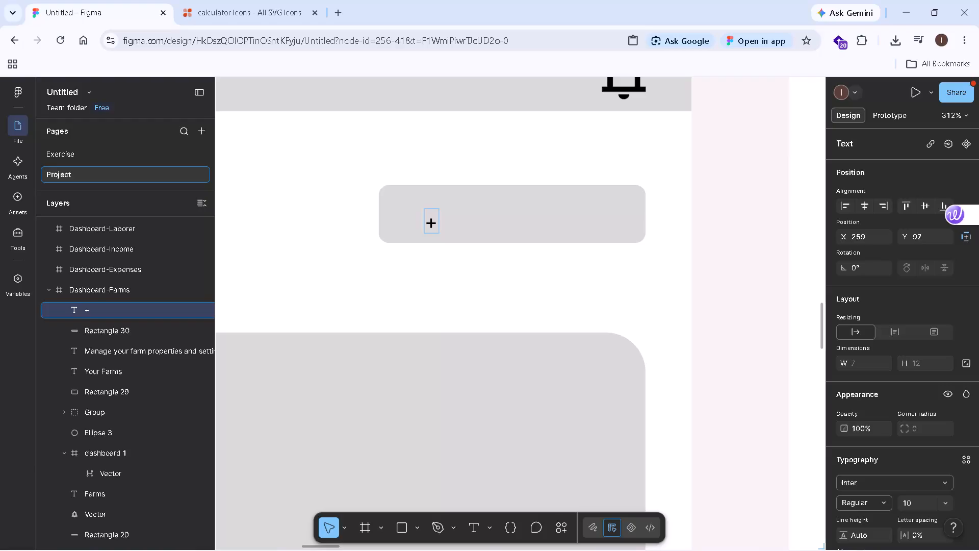
Complete the button label as "+ Add New Farm" and move it up to Y 94 to sit mid-height in the button.
{"action": "key", "text": "space"}
{"action": "key", "text": "space"}
{"action": "type", "text": "Add"}
{"action": "key", "text": "space"}
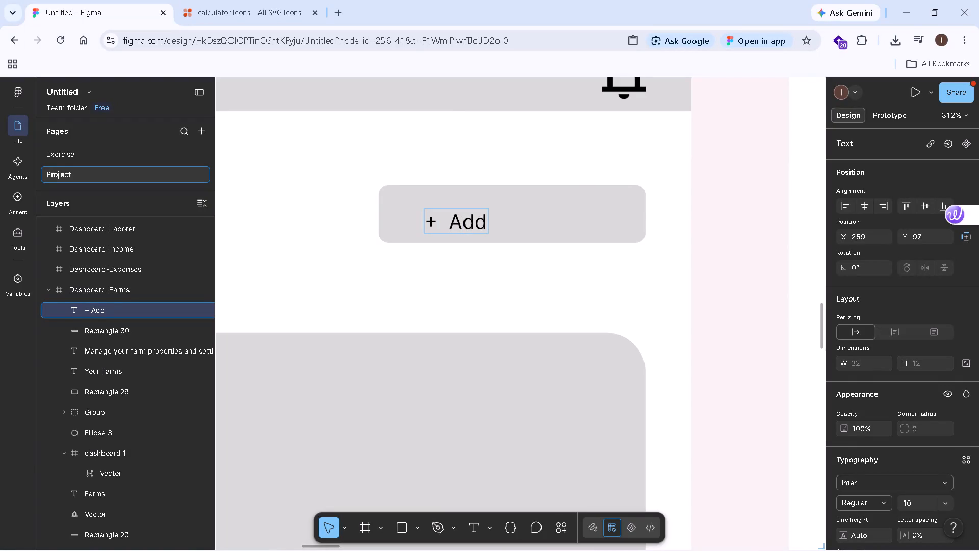
{"action": "type", "text": "New"}
{"action": "key", "text": "space"}
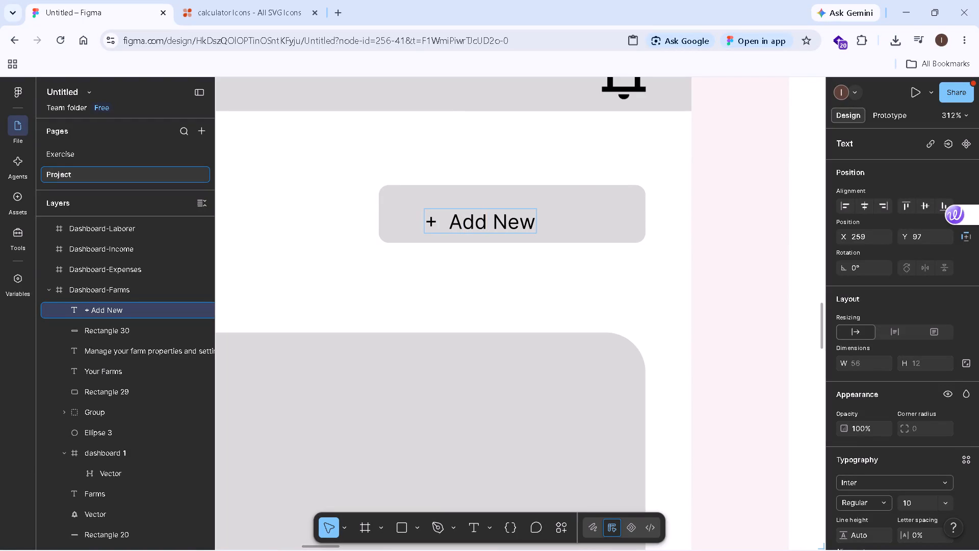
{"action": "key", "text": "shift+f"}
{"action": "type", "text": "arm"}
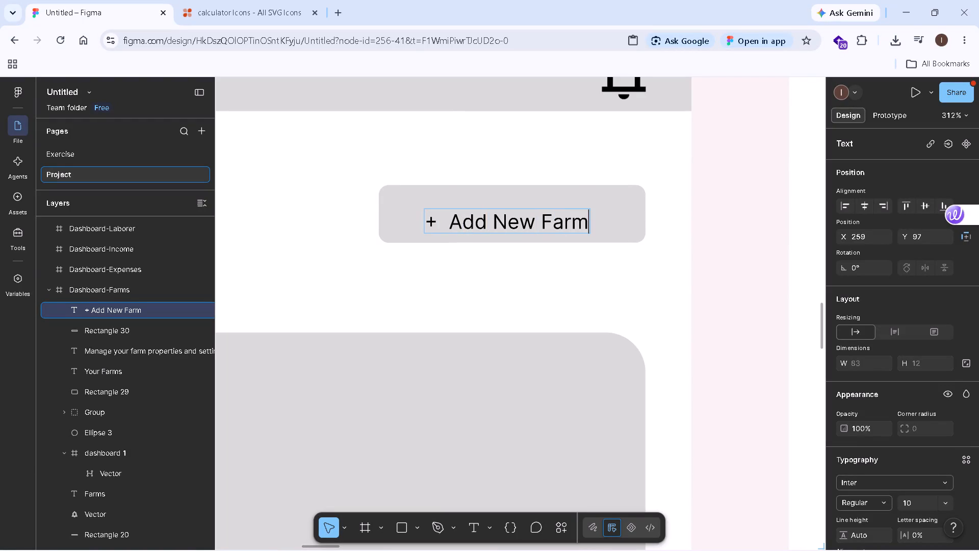
{"action": "double_click", "coordinate": [500, 308]}
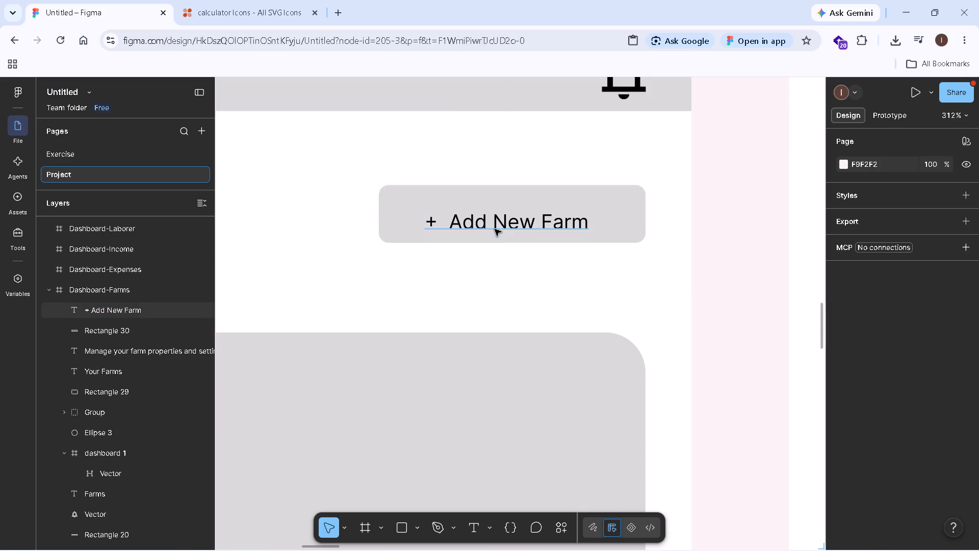
{"action": "left_click_drag", "start_coordinate": [495, 228], "coordinate": [494, 219]}
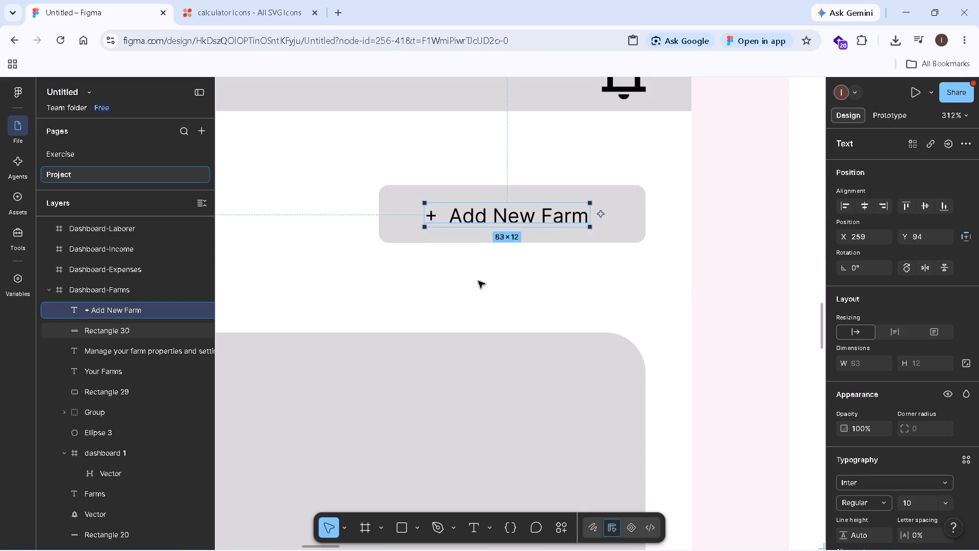
{"action": "left_click", "coordinate": [478, 285]}
Add the text "No farms added yet" in the middle of the large grey card on the Dashboard-Farms frame.
{"action": "scroll", "coordinate": [478, 285], "scroll_direction": "down", "scroll_amount": 2, "text": "ctrl"}
{"action": "scroll", "coordinate": [478, 285], "scroll_direction": "up", "scroll_amount": 1, "text": "ctrl"}
{"action": "scroll", "coordinate": [478, 285], "scroll_direction": "down", "scroll_amount": 9, "text": "ctrl"}
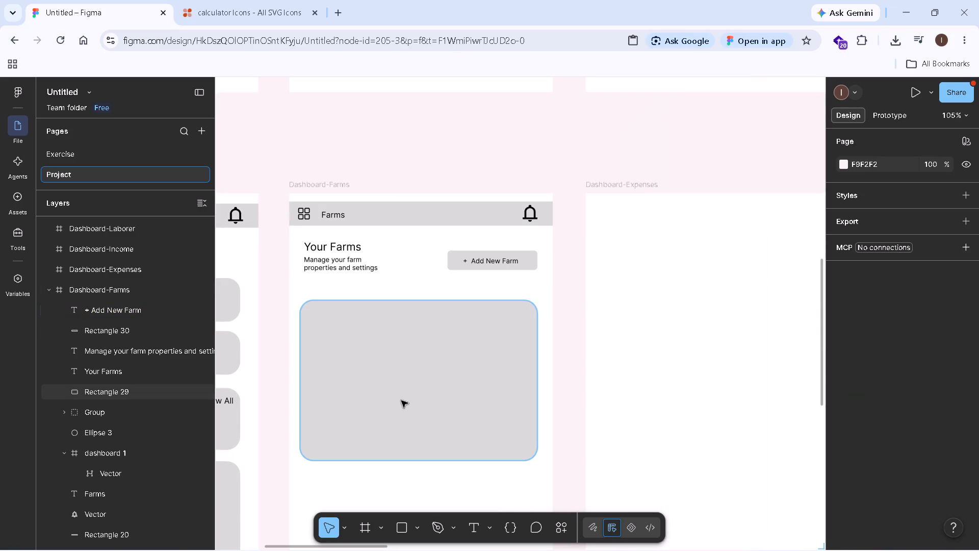
{"action": "key", "text": "h"}
{"action": "left_click_drag", "start_coordinate": [397, 440], "coordinate": [443, 342]}
{"action": "scroll", "coordinate": [443, 342], "scroll_direction": "down", "scroll_amount": 5, "text": "ctrl"}
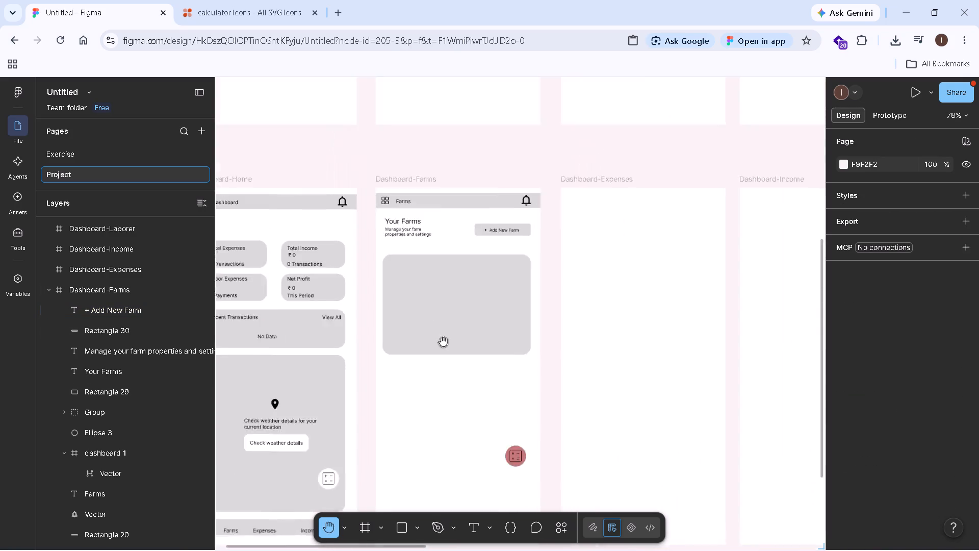
{"action": "left_click_drag", "start_coordinate": [439, 427], "coordinate": [444, 369], "text": "ctrl"}
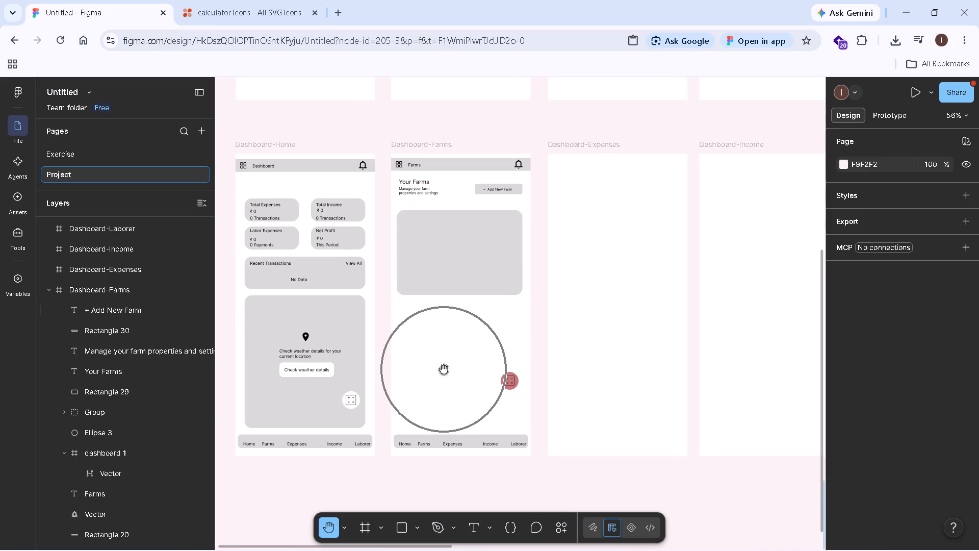
{"action": "left_click", "coordinate": [458, 273]}
{"action": "key", "text": "v"}
{"action": "left_click", "coordinate": [458, 273]}
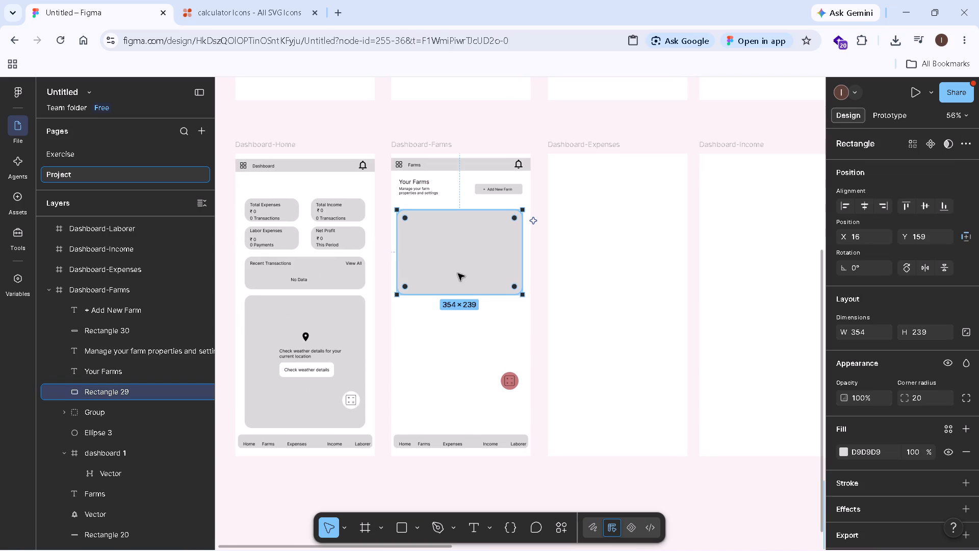
{"action": "left_click", "coordinate": [468, 398]}
{"action": "left_click", "coordinate": [472, 531]}
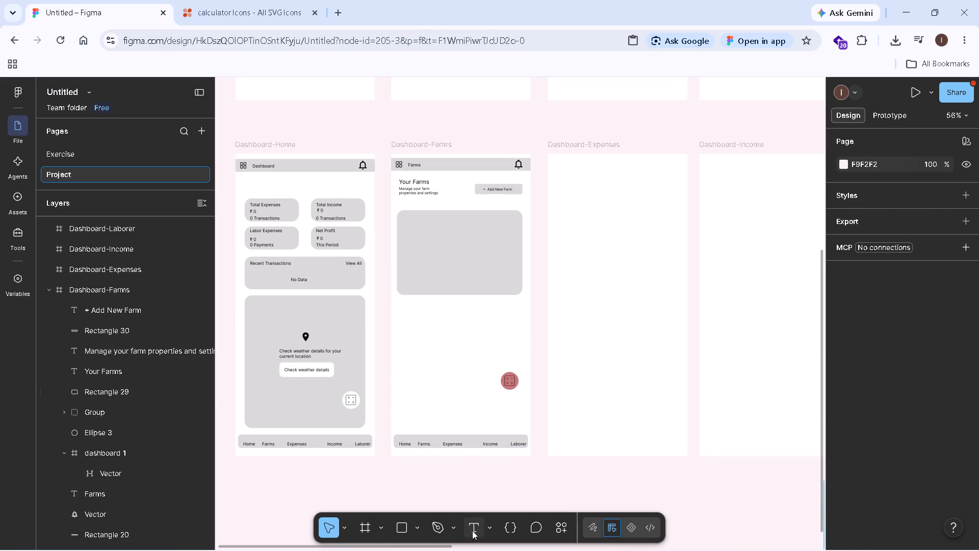
{"action": "left_click", "coordinate": [440, 247]}
{"action": "type", "text": "No"}
{"action": "key", "text": "space"}
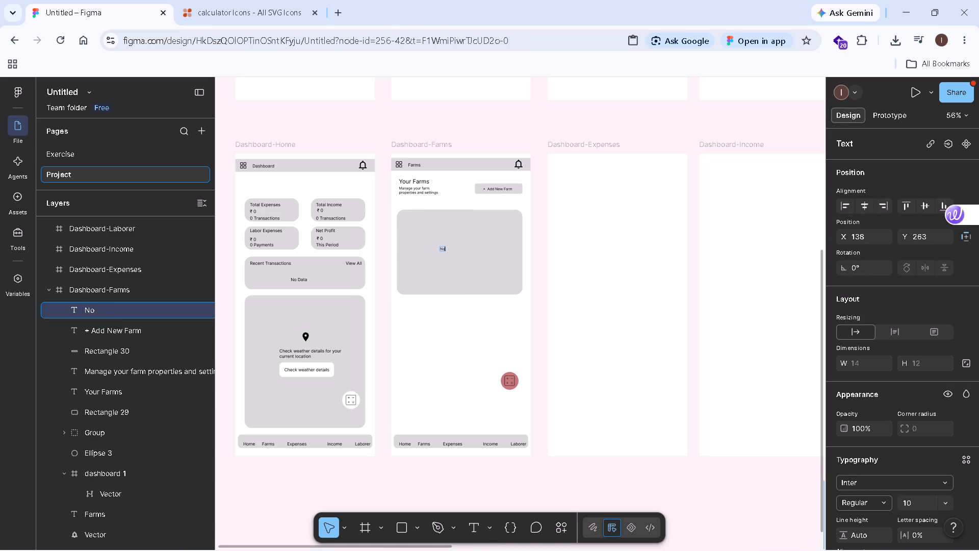
{"action": "type", "text": "farms added yet"}
{"action": "scroll", "coordinate": [498, 337], "scroll_direction": "up", "scroll_amount": 6, "text": "ctrl"}
{"action": "scroll", "coordinate": [487, 321], "scroll_direction": "down", "scroll_amount": 1, "text": "ctrl"}
{"action": "scroll", "coordinate": [487, 321], "scroll_direction": "up", "scroll_amount": 4, "text": "ctrl"}
{"action": "left_click", "coordinate": [455, 336], "text": "ctrl"}
{"action": "left_click", "coordinate": [456, 336]}
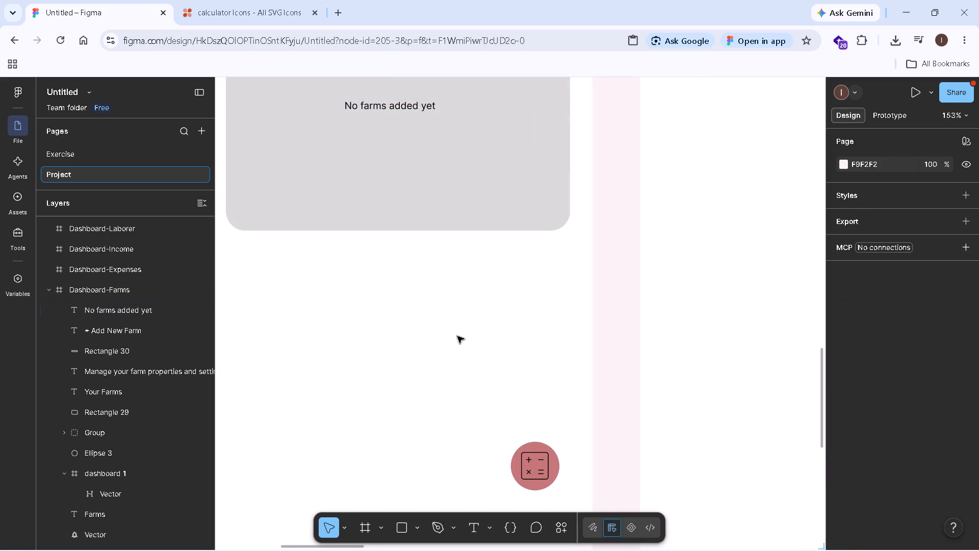
Draw a button rectangle about 61 × 17 just below the "No farms added yet" text.
{"action": "left_click", "coordinate": [418, 525]}
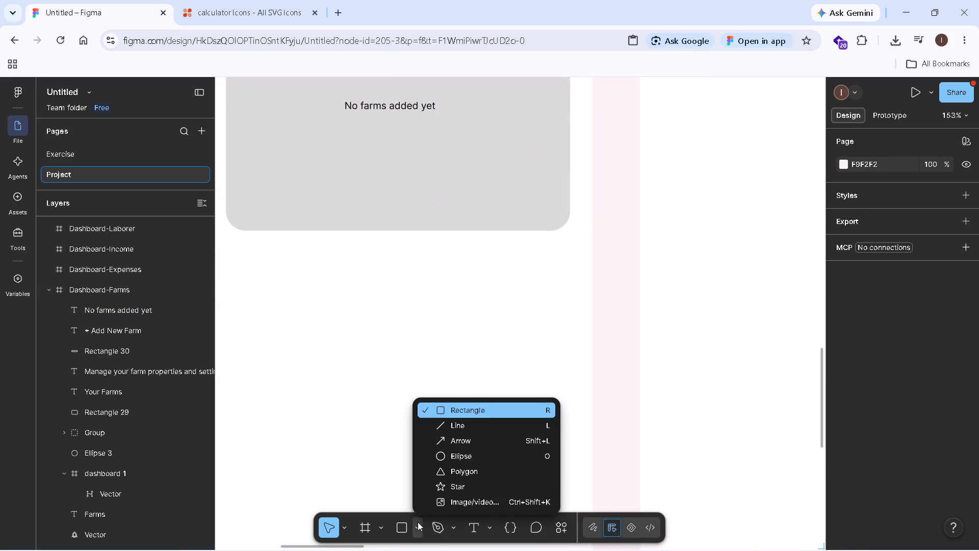
{"action": "left_click", "coordinate": [479, 411]}
{"action": "left_click_drag", "start_coordinate": [356, 127], "coordinate": [414, 143]}
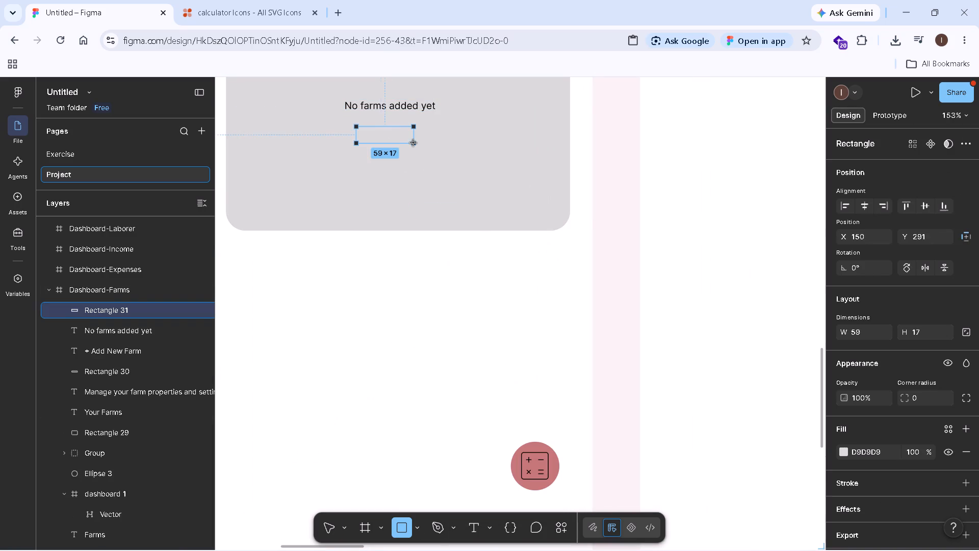
{"action": "left_click_drag", "start_coordinate": [414, 143], "coordinate": [415, 143]}
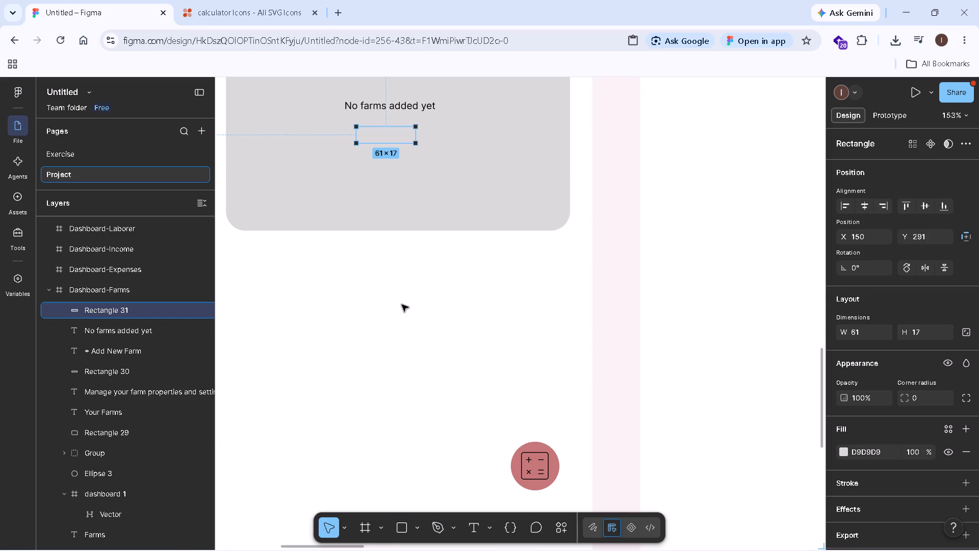
Give the new button rectangle a white FFFFFF fill and a corner radius of 5.
{"action": "left_click", "coordinate": [847, 454]}
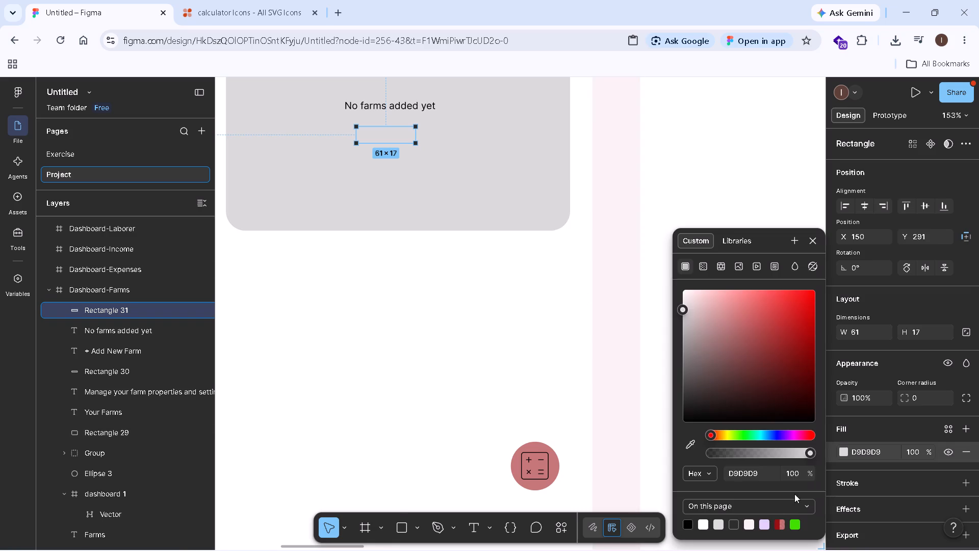
{"action": "left_click", "coordinate": [705, 526]}
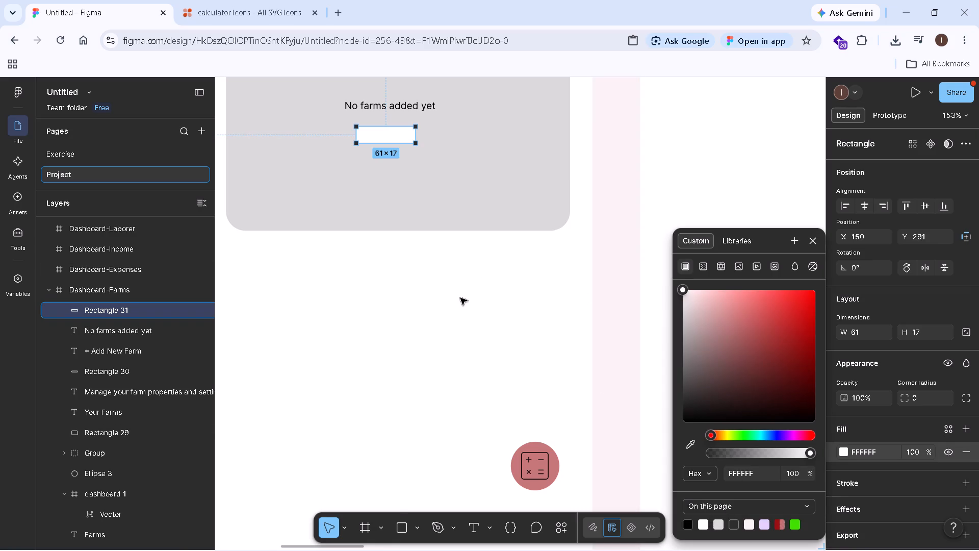
{"action": "left_click", "coordinate": [927, 396]}
{"action": "key", "text": "5"}
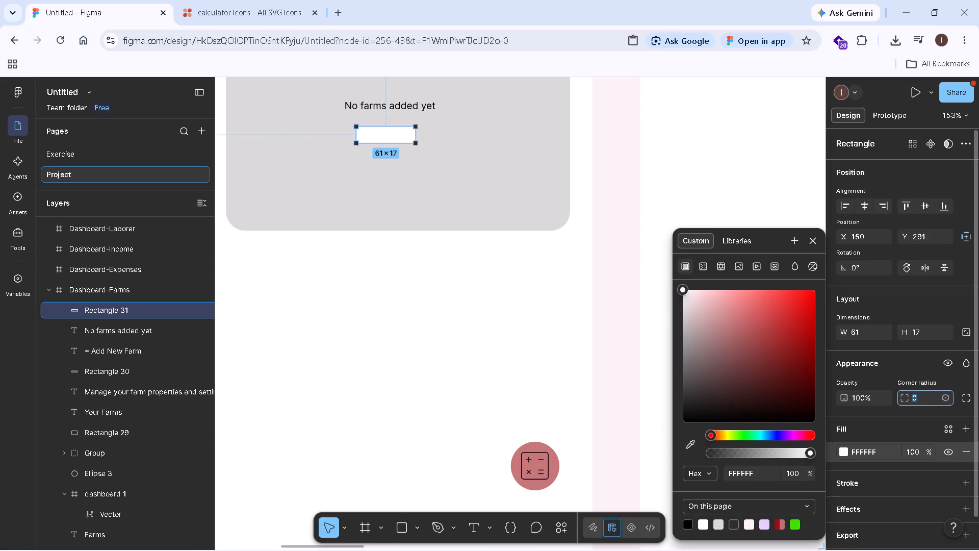
{"action": "key", "text": "Return"}
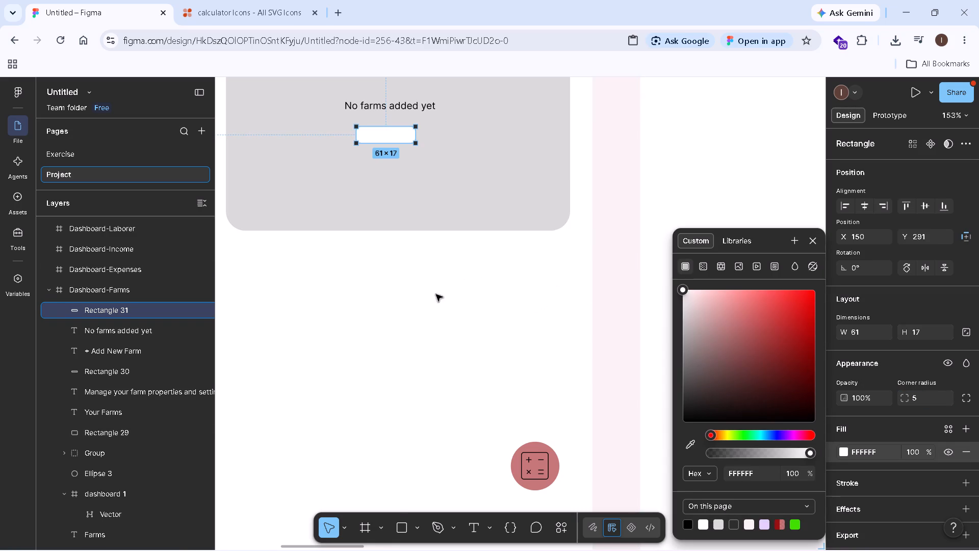
Add the text label "Add Farm" on the white button.
{"action": "left_click", "coordinate": [478, 528]}
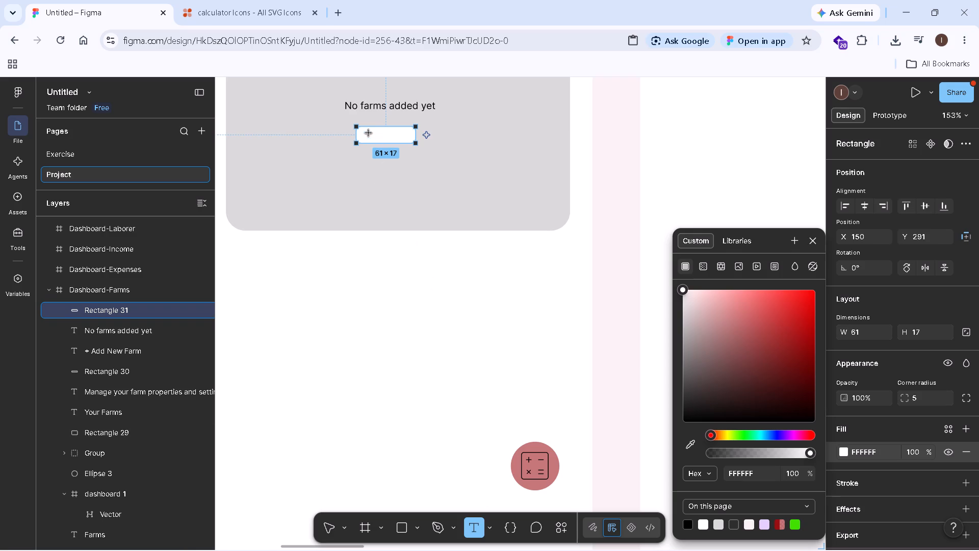
{"action": "left_click", "coordinate": [366, 132]}
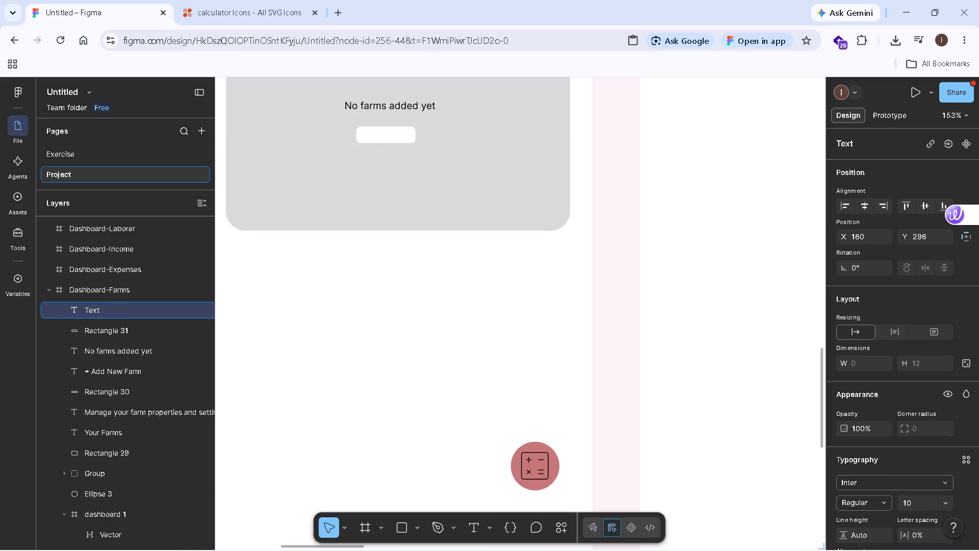
{"action": "type", "text": "Add Farm"}
{"action": "scroll", "coordinate": [437, 249], "scroll_direction": "up", "scroll_amount": 4, "text": "ctrl"}
{"action": "key", "text": "h"}
{"action": "left_click_drag", "start_coordinate": [406, 183], "coordinate": [459, 340]}
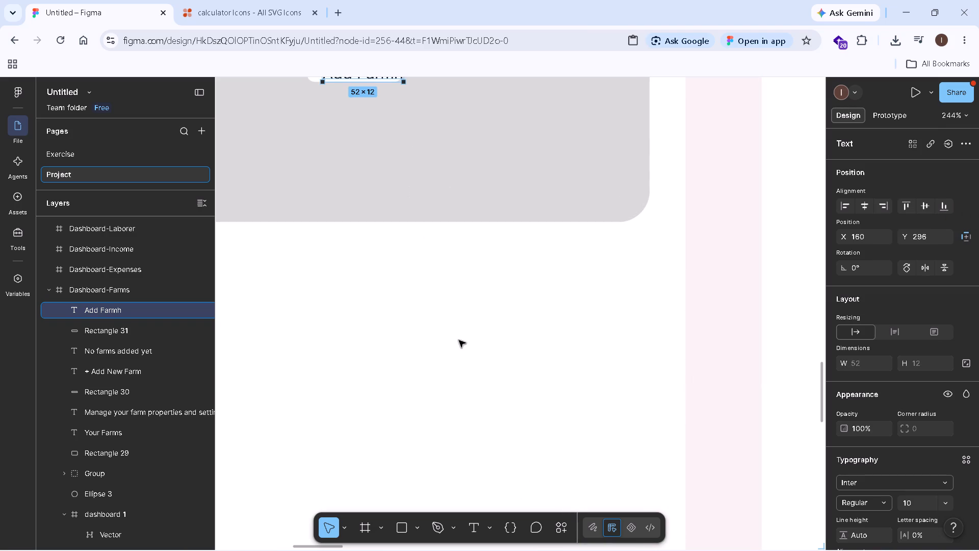
{"action": "left_click", "coordinate": [447, 352]}
Remove the stray "h" from the end of the white button's label so it reads "Add Farm".
{"action": "key", "text": "h"}
{"action": "left_click_drag", "start_coordinate": [389, 314], "coordinate": [410, 427]}
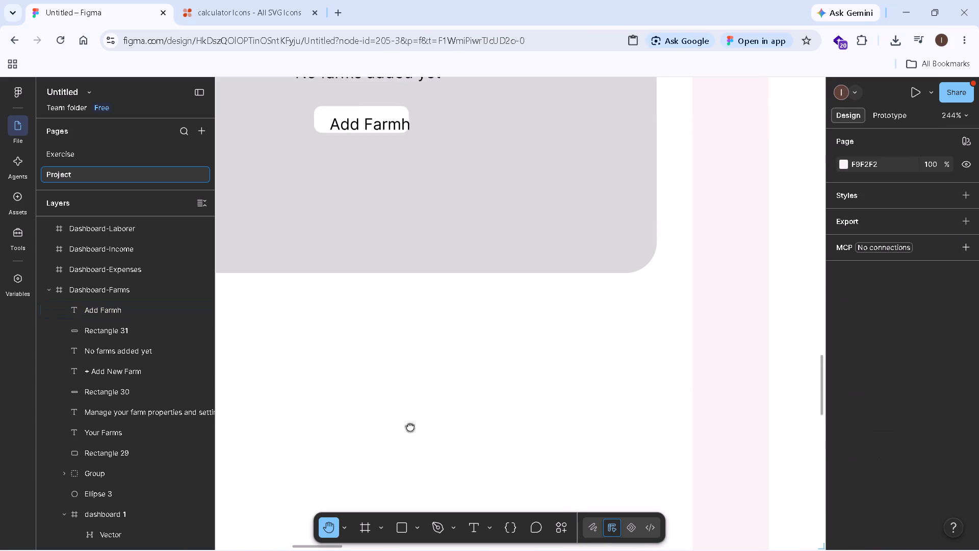
{"action": "left_click_drag", "start_coordinate": [410, 427], "coordinate": [440, 518]}
{"action": "left_click", "coordinate": [437, 277]}
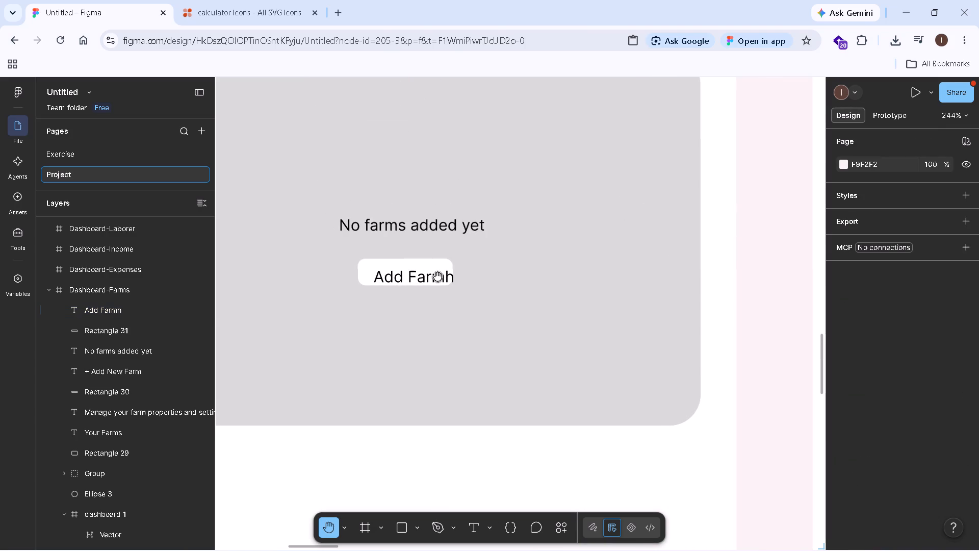
{"action": "key", "text": "v"}
{"action": "double_click", "coordinate": [442, 275]}
{"action": "left_click", "coordinate": [450, 279]}
{"action": "key", "text": "BackSpace"}
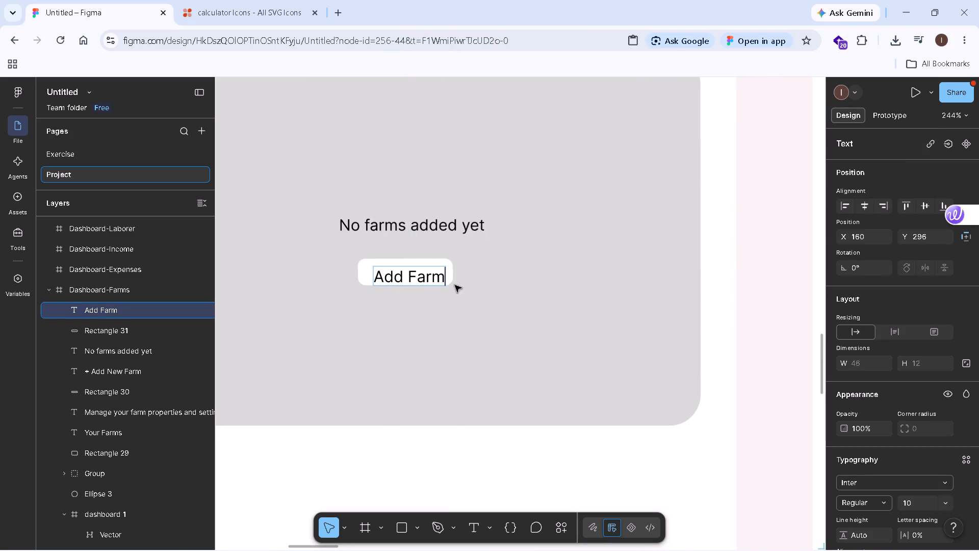
{"action": "double_click", "coordinate": [449, 448]}
Center the "Add Farm" label within the white button, at about X 158, Y 294.
{"action": "left_click_drag", "start_coordinate": [402, 282], "coordinate": [399, 274]}
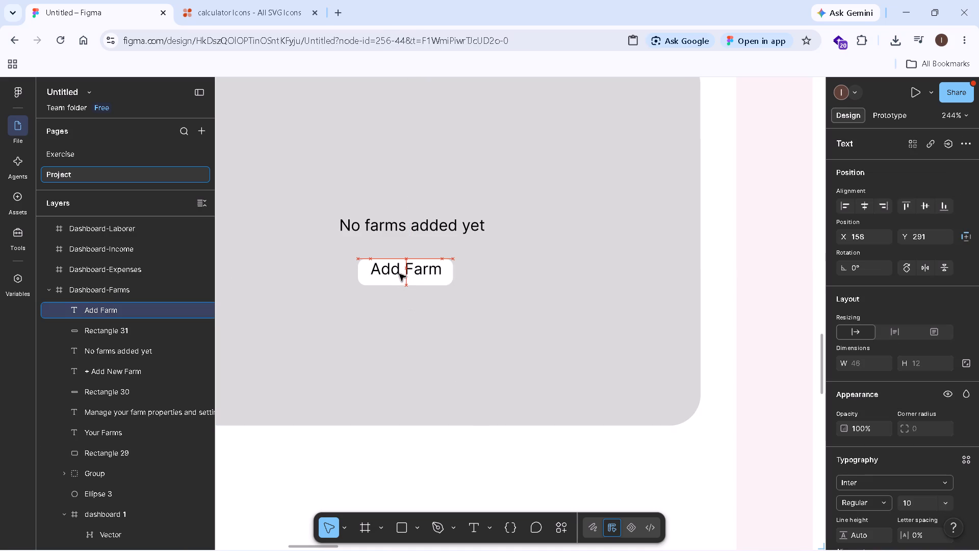
{"action": "left_click_drag", "start_coordinate": [399, 274], "coordinate": [399, 277]}
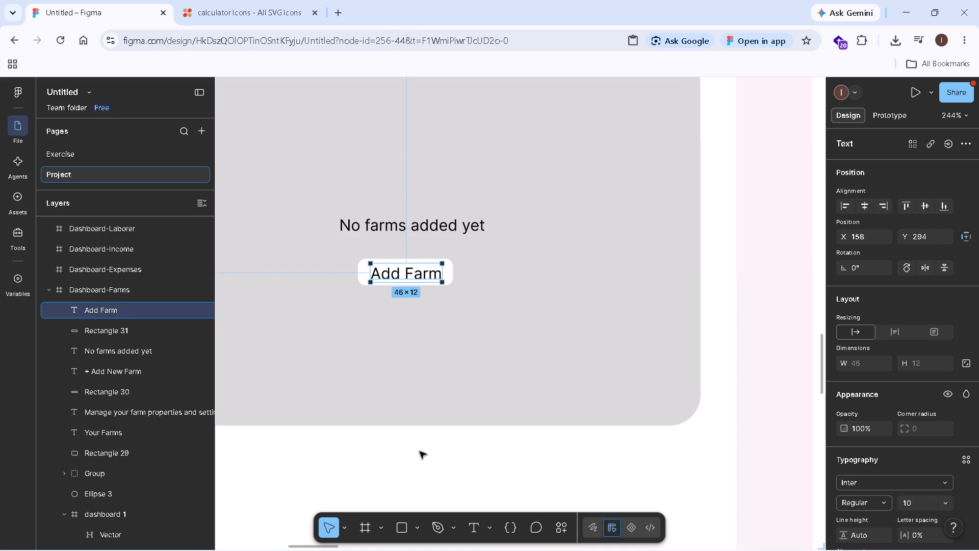
{"action": "left_click", "coordinate": [420, 467]}
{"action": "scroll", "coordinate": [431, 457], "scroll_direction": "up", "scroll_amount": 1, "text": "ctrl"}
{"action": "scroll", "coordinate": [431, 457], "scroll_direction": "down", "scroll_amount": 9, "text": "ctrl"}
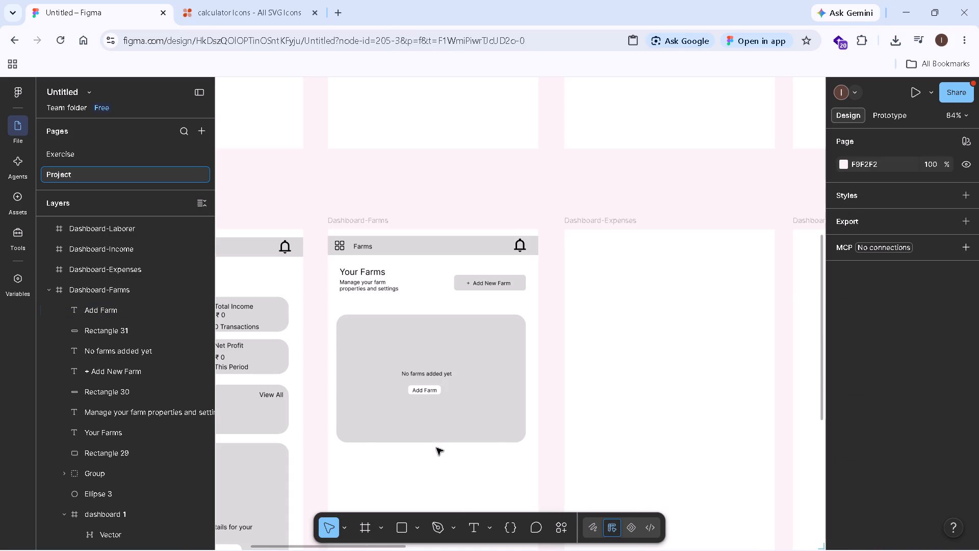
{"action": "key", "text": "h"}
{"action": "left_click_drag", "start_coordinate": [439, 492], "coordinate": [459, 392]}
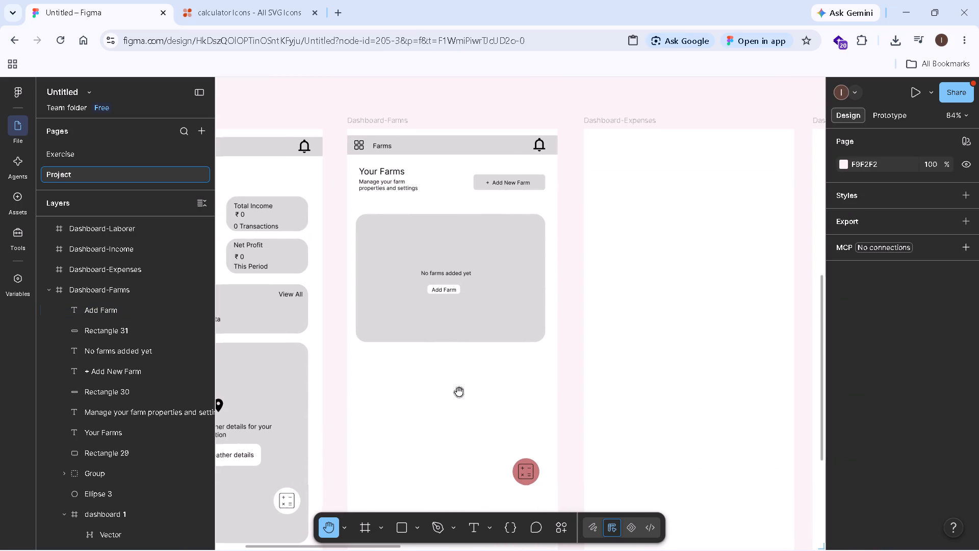
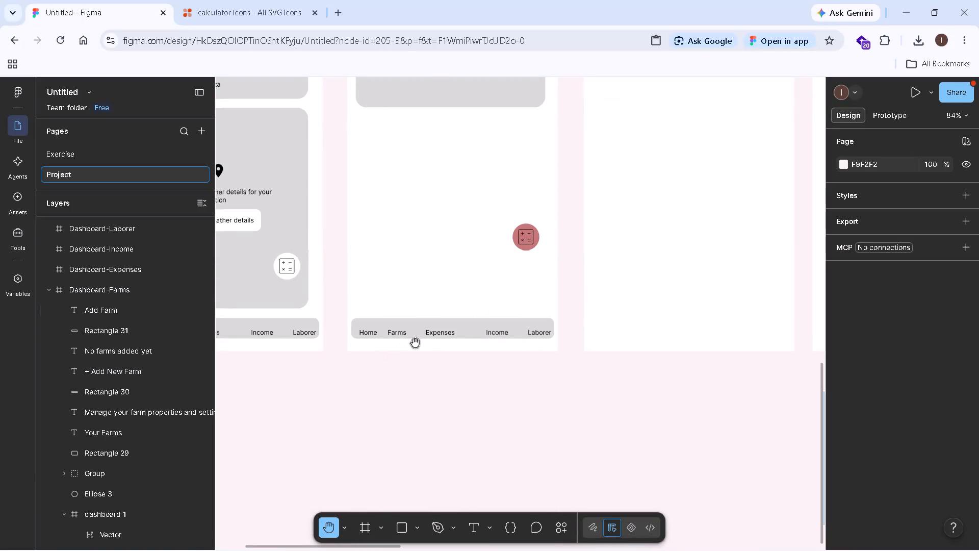
Draw a horizontal line on the bottom navigation bar's top edge, directly above the Farms label, starting at about X 73, Y 791.
{"action": "scroll", "coordinate": [376, 369], "scroll_direction": "up", "scroll_amount": 2}
{"action": "scroll", "coordinate": [376, 369], "scroll_direction": "down", "scroll_amount": 1, "text": "ctrl"}
{"action": "scroll", "coordinate": [376, 367], "scroll_direction": "up", "scroll_amount": 7, "text": "ctrl"}
{"action": "scroll", "coordinate": [394, 357], "scroll_direction": "down", "scroll_amount": 1, "text": "ctrl"}
{"action": "scroll", "coordinate": [394, 357], "scroll_direction": "up", "scroll_amount": 4, "text": "ctrl"}
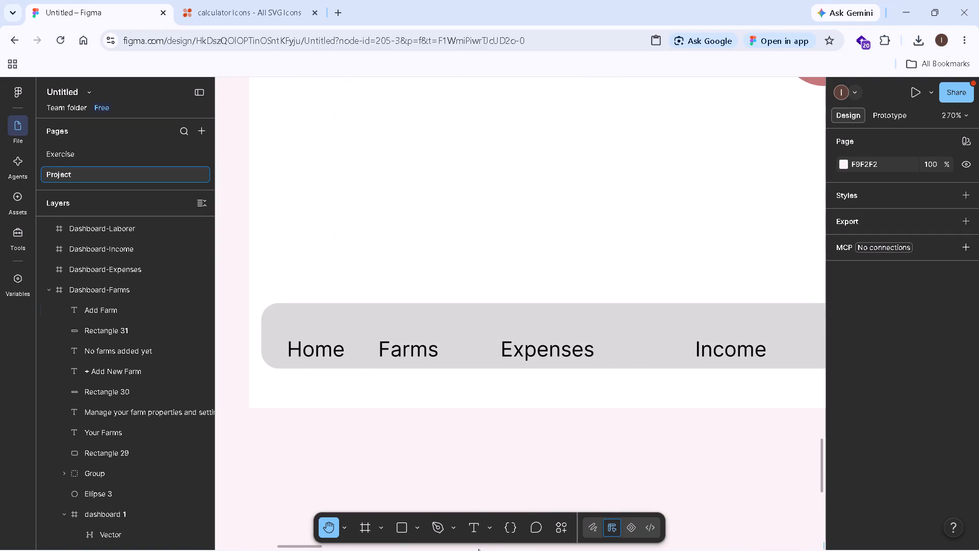
{"action": "double_click", "coordinate": [473, 531]}
{"action": "left_click", "coordinate": [412, 525]}
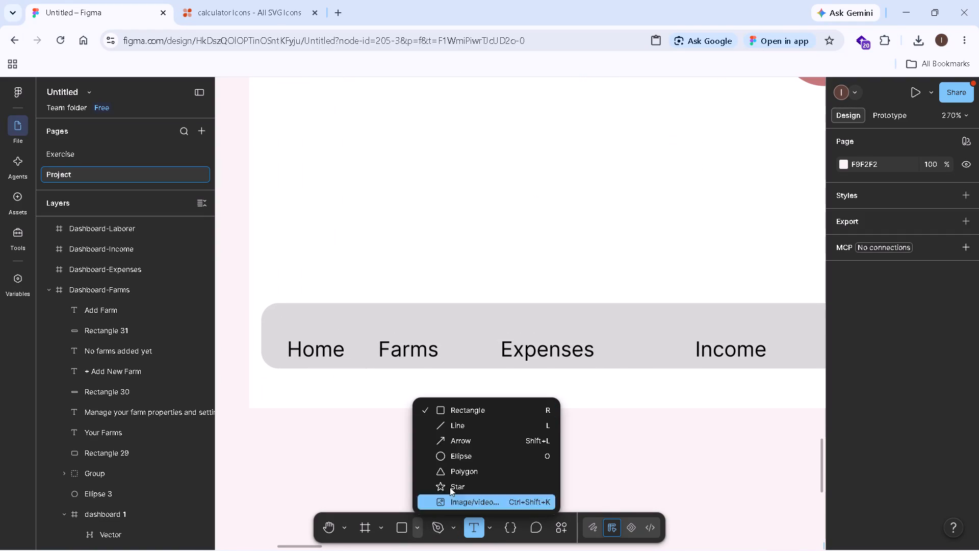
{"action": "left_click", "coordinate": [486, 432]}
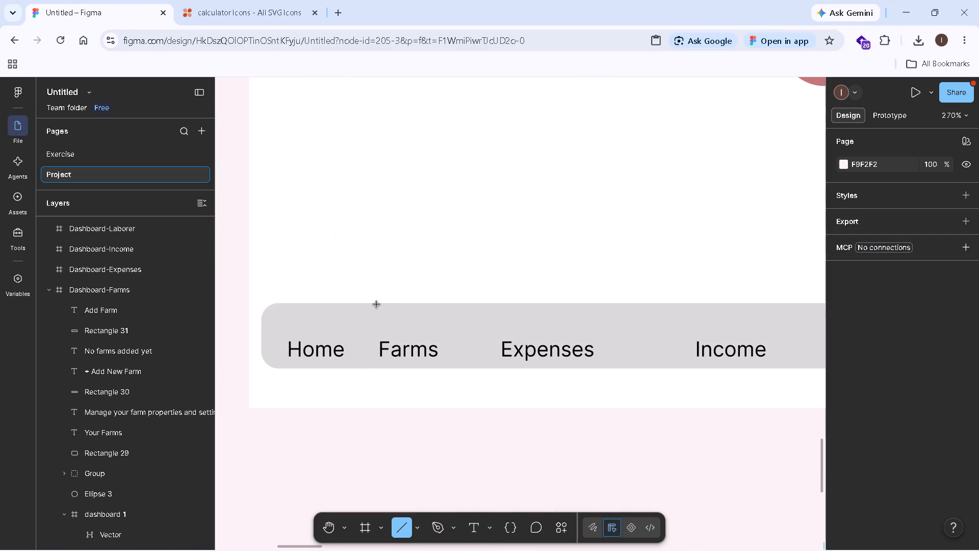
{"action": "left_click_drag", "start_coordinate": [374, 303], "coordinate": [427, 309]}
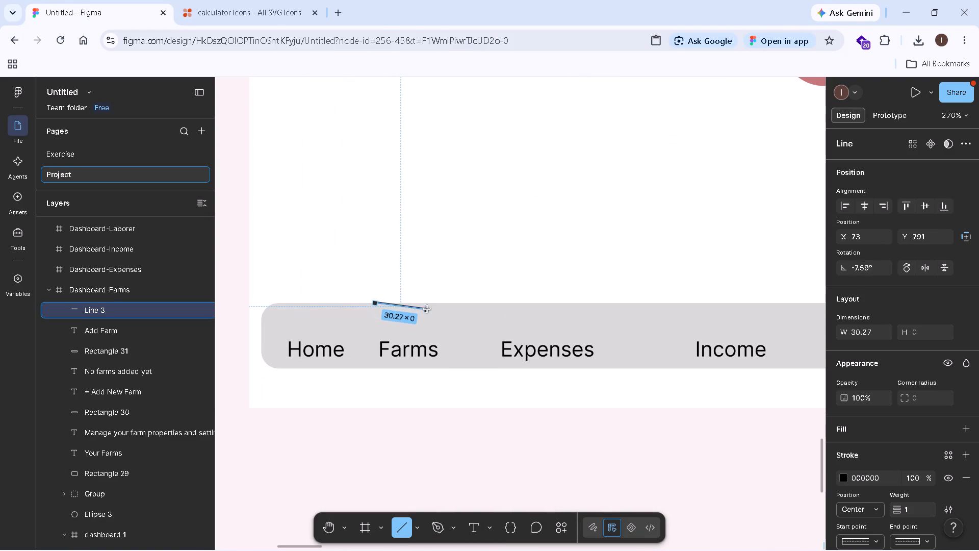
{"action": "left_click_drag", "start_coordinate": [427, 309], "coordinate": [434, 305]}
{"action": "left_click", "coordinate": [436, 322]}
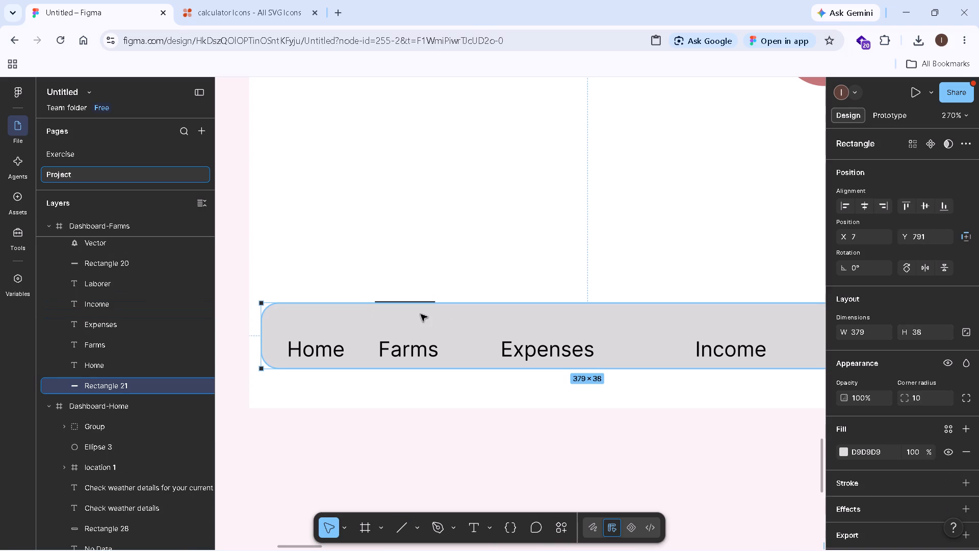
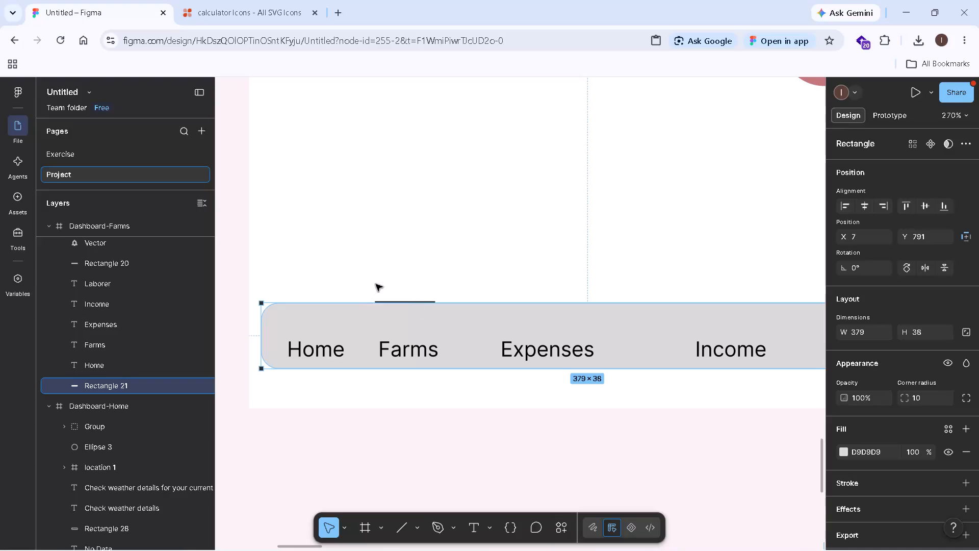
Move the black indicator line above the Farms label onto the navigation bar's top edge, at X 75, Y 792.
{"action": "scroll", "coordinate": [391, 295], "scroll_direction": "up", "scroll_amount": 9, "text": "ctrl"}
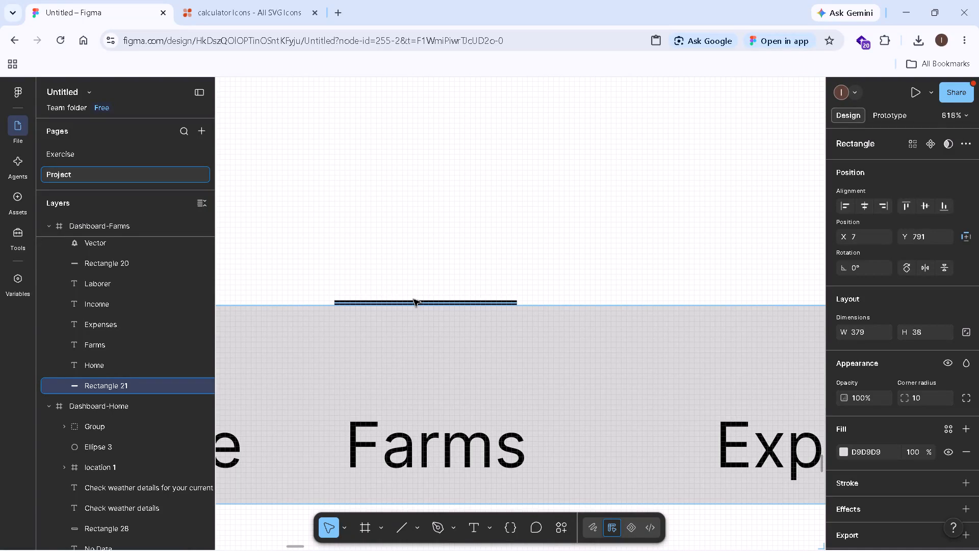
{"action": "left_click_drag", "start_coordinate": [414, 299], "coordinate": [422, 307]}
{"action": "scroll", "coordinate": [449, 316], "scroll_direction": "up", "scroll_amount": 2, "text": "ctrl"}
{"action": "scroll", "coordinate": [449, 316], "scroll_direction": "down", "scroll_amount": 1, "text": "ctrl"}
{"action": "scroll", "coordinate": [449, 316], "scroll_direction": "up", "scroll_amount": 7, "text": "ctrl"}
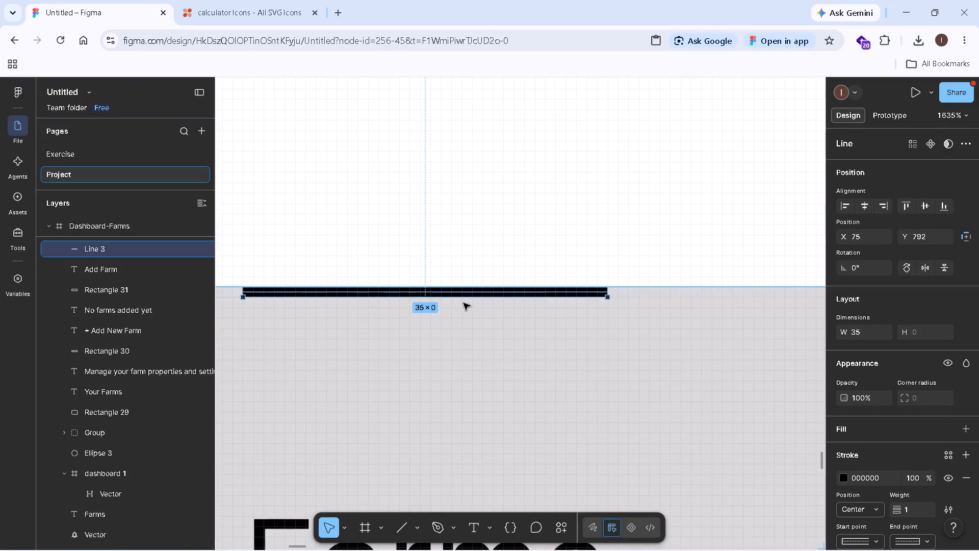
{"action": "left_click", "coordinate": [508, 232], "text": "ctrl"}
Set the indicator line's stroke start point to Round.
{"action": "left_click", "coordinate": [431, 290]}
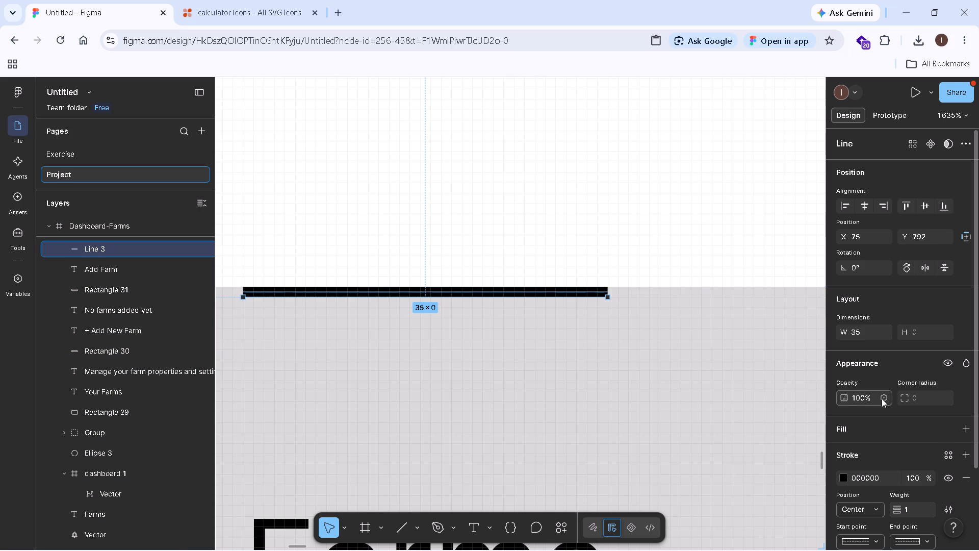
{"action": "left_click", "coordinate": [922, 332]}
{"action": "double_click", "coordinate": [922, 332]}
{"action": "scroll", "coordinate": [908, 391], "scroll_direction": "down", "scroll_amount": 1}
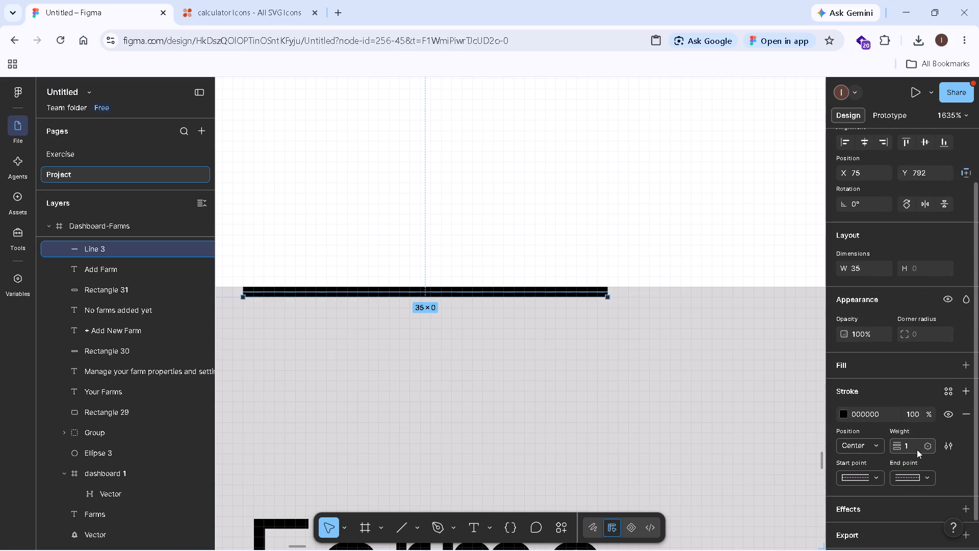
{"action": "left_click", "coordinate": [877, 477]}
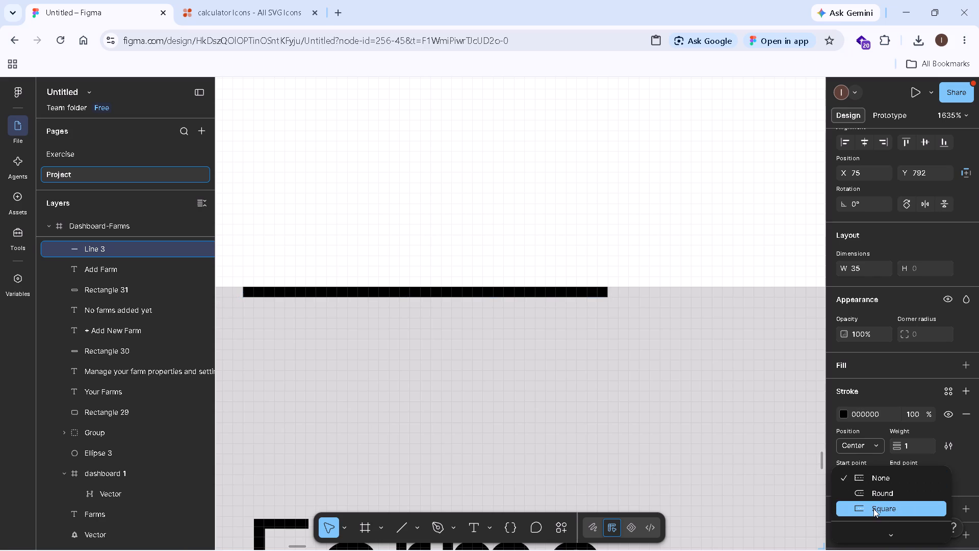
{"action": "left_click", "coordinate": [879, 494]}
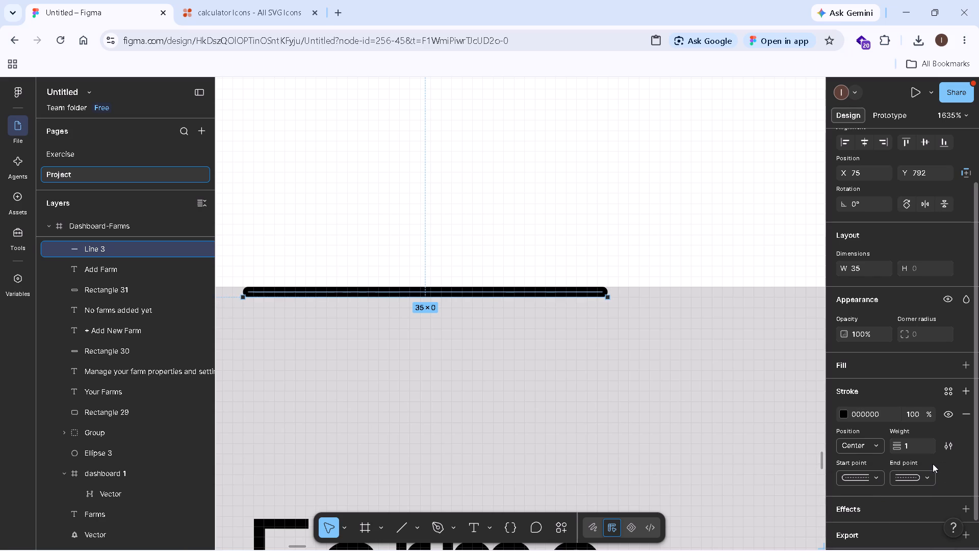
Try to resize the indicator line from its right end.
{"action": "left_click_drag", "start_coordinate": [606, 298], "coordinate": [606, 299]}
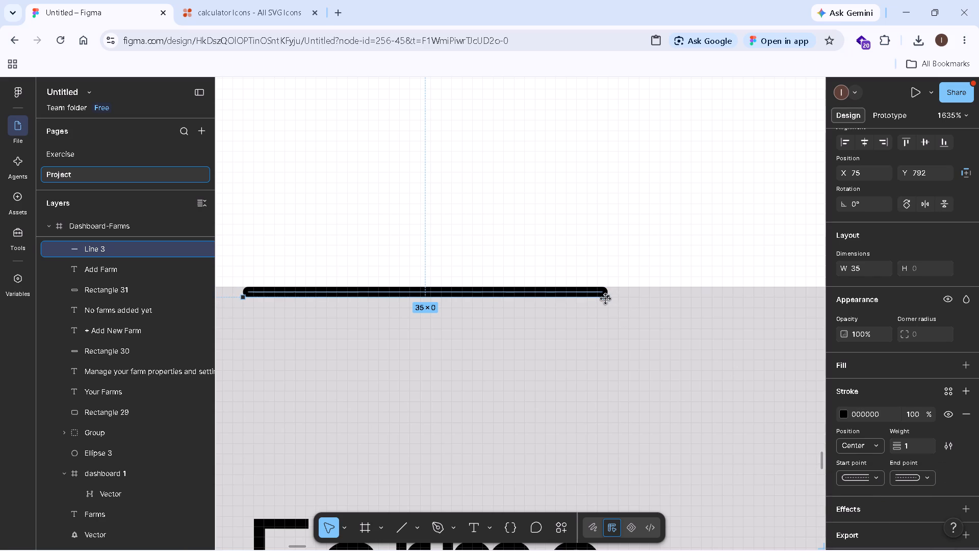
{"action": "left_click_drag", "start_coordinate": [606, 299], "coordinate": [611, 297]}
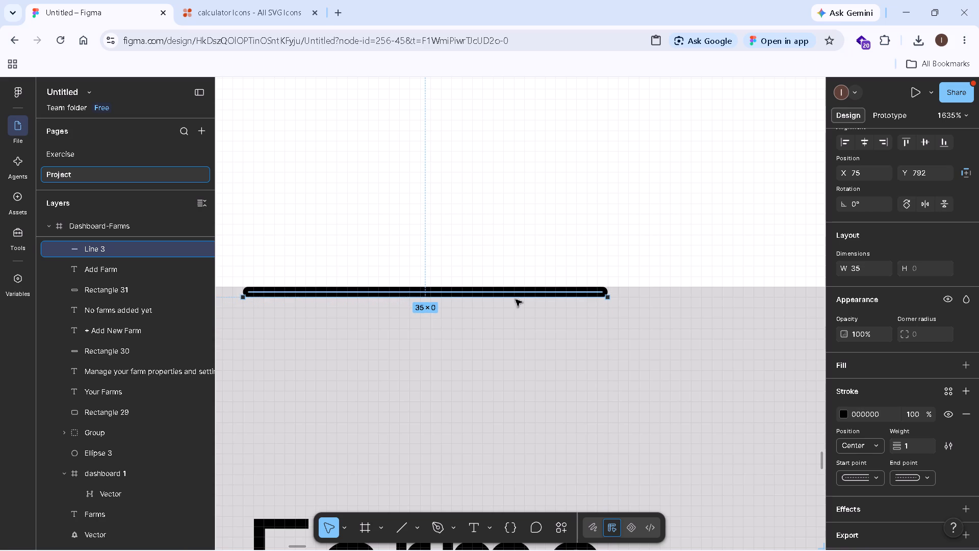
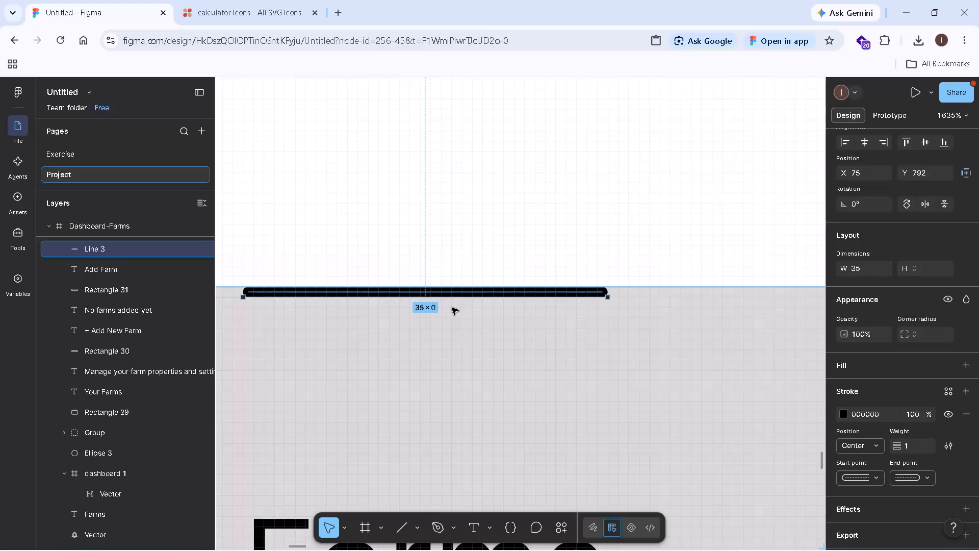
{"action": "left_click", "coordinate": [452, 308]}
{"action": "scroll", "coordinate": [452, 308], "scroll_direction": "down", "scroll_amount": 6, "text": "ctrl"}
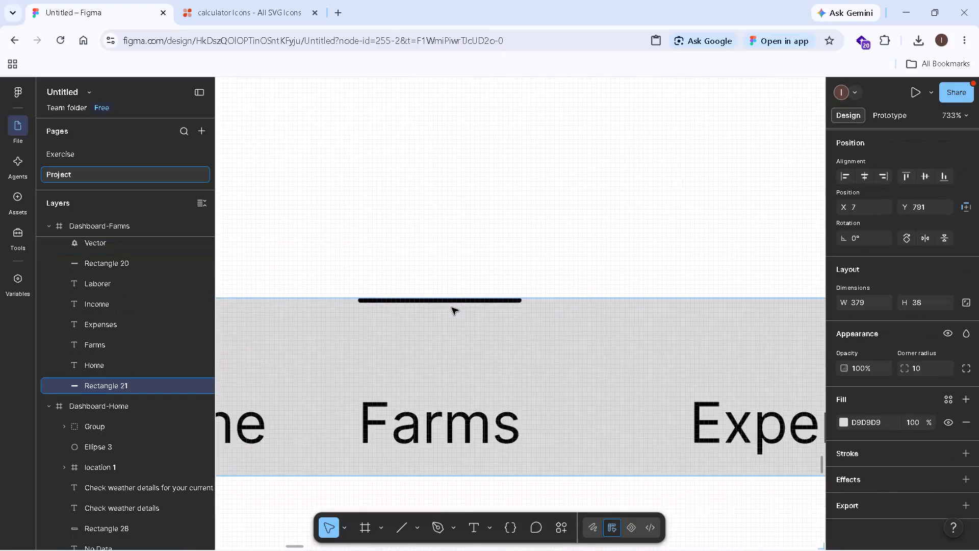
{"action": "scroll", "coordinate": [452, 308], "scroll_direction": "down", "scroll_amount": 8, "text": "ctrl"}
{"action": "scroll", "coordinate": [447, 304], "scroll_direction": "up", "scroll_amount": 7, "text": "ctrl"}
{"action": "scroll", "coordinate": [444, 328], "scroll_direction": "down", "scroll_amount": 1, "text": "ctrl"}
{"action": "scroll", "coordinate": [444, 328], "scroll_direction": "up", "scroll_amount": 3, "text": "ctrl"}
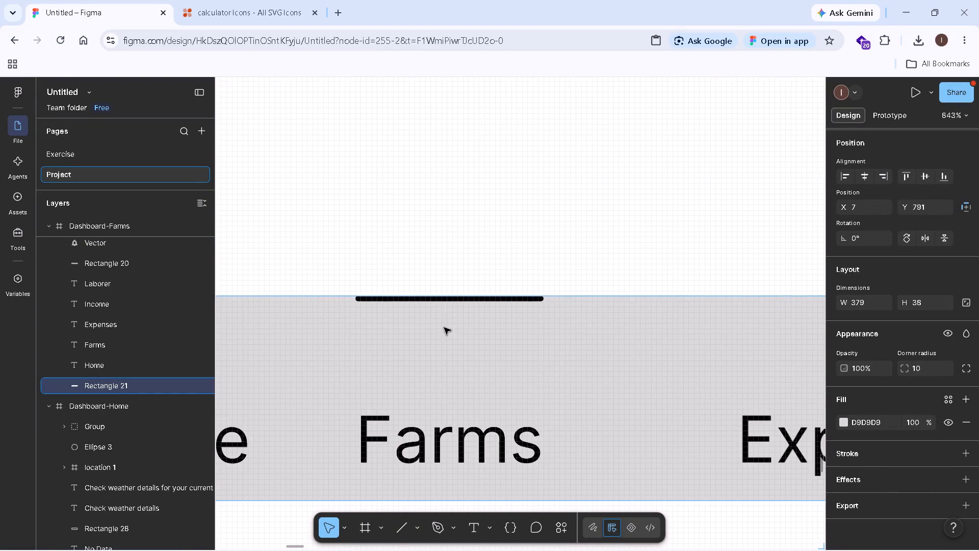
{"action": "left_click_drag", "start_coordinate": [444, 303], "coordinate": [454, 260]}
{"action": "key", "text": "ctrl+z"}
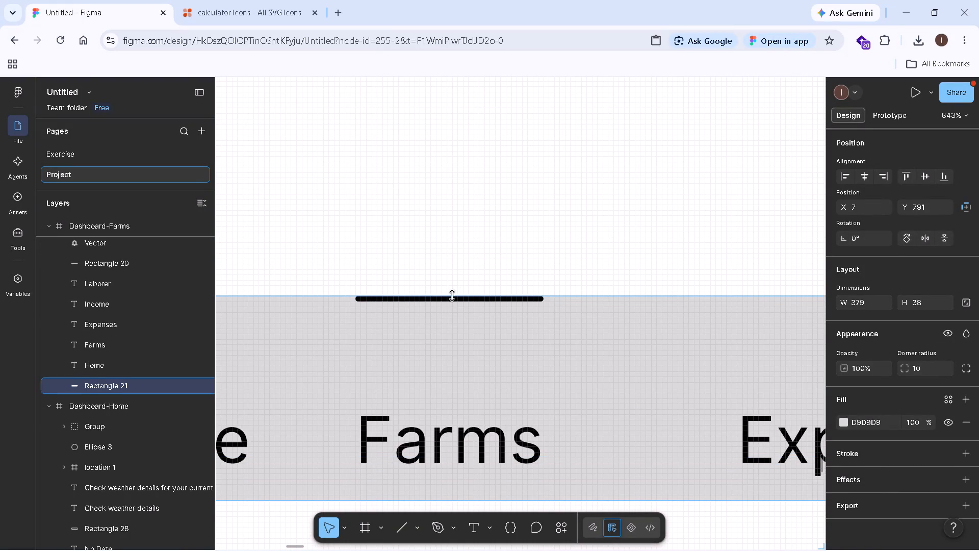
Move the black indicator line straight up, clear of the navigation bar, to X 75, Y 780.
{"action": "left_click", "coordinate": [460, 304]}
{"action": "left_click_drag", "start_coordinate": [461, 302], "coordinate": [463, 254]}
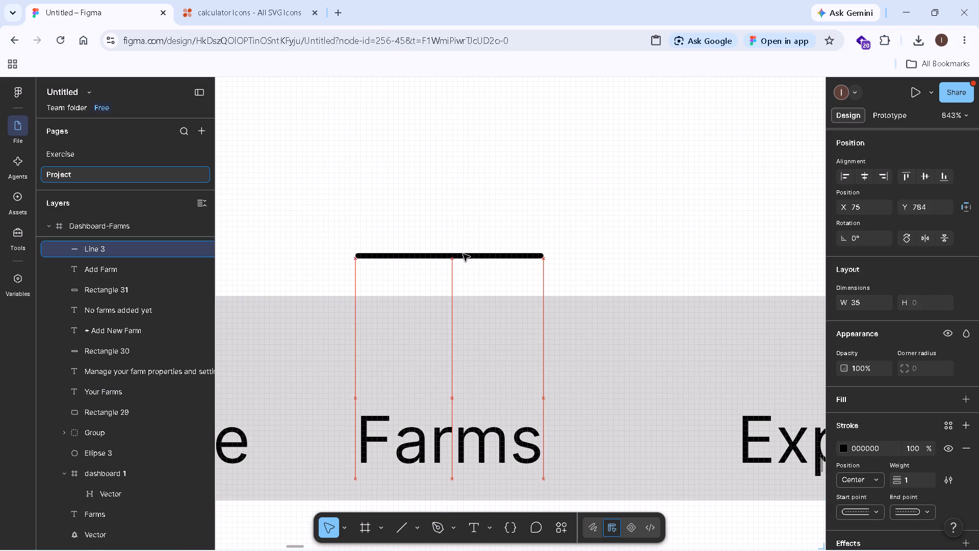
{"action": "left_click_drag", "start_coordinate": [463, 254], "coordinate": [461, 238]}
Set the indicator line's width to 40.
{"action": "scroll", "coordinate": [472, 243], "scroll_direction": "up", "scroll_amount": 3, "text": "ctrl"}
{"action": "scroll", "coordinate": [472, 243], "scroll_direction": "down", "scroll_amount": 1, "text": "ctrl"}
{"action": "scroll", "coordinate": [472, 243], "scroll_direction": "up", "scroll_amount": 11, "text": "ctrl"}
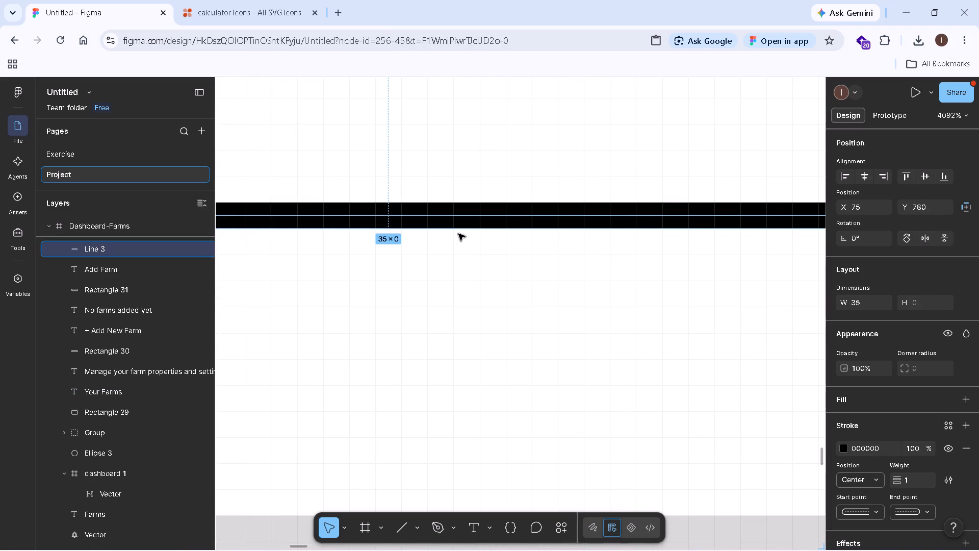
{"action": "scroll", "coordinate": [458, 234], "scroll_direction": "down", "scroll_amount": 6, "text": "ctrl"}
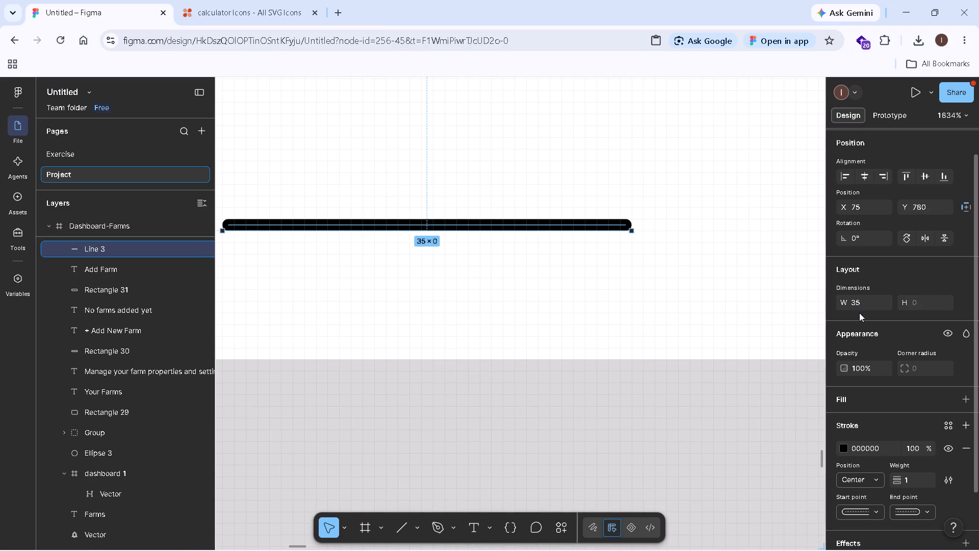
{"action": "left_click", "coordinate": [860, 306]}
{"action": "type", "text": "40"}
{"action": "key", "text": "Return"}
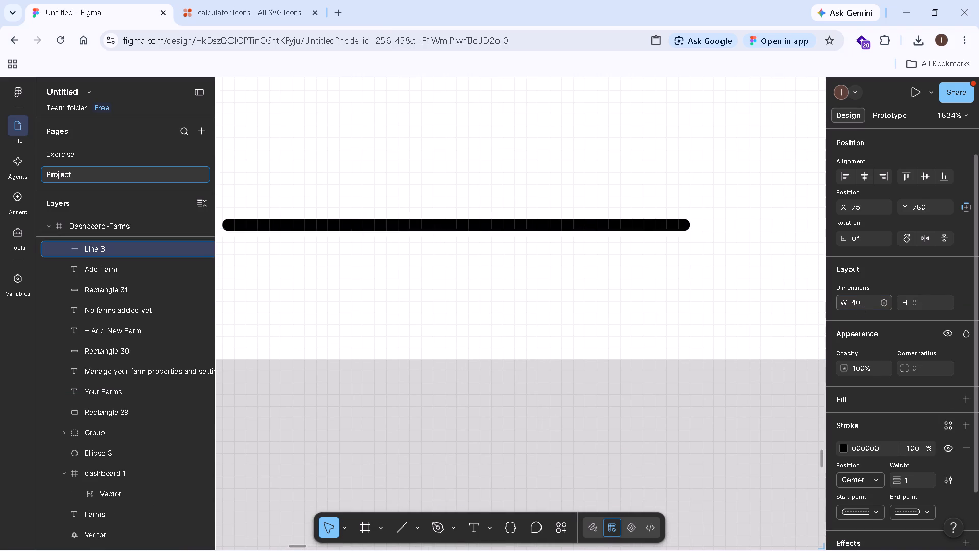
Undo the indicator line's edits one after another, back to the removal of the line from the Dashboard-Farms frame.
{"action": "scroll", "coordinate": [868, 306], "scroll_direction": "down", "scroll_amount": 6, "text": "ctrl"}
{"action": "scroll", "coordinate": [712, 292], "scroll_direction": "down", "scroll_amount": 7, "text": "ctrl"}
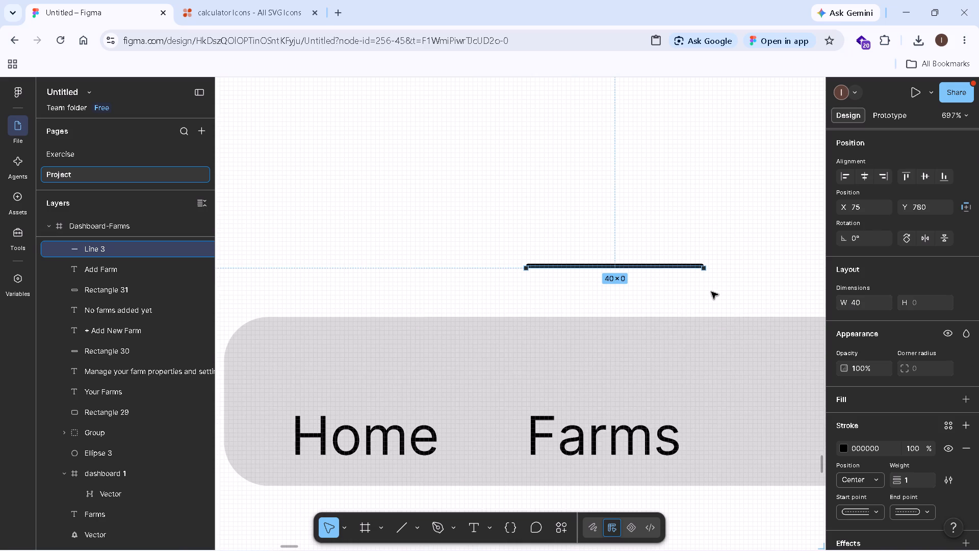
{"action": "key", "text": "ctrl+z"}
{"action": "key", "text": "ctrl+z"}
{"action": "key", "text": "ctrl+z"}
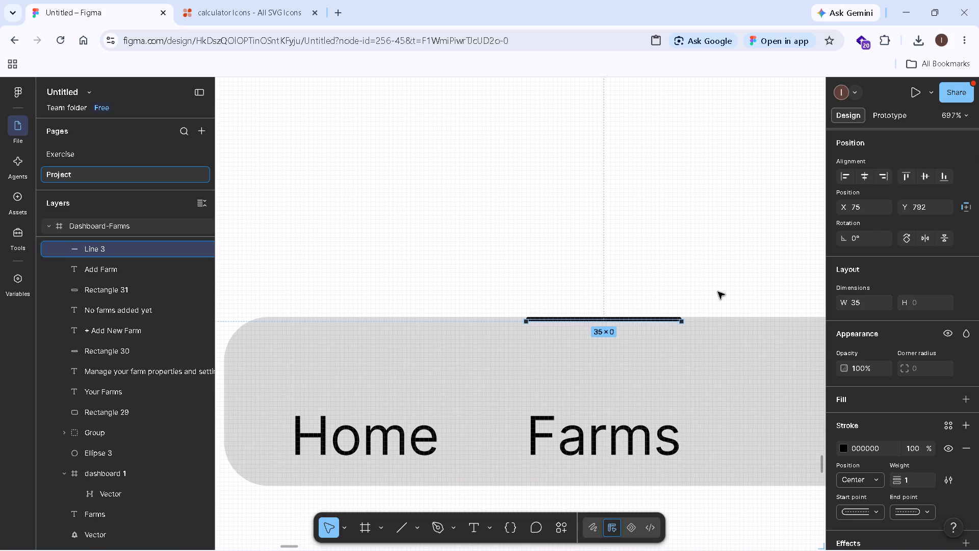
{"action": "key", "text": "ctrl+z"}
{"action": "key", "text": "ctrl+z"}
{"action": "key", "text": "ctrl+z"}
{"action": "key", "text": "ctrl+z"}
{"action": "key", "text": "ctrl+z"}
{"action": "key", "text": "ctrl+z"}
{"action": "key", "text": "ctrl+z"}
{"action": "key", "text": "ctrl+z"}
{"action": "key", "text": "ctrl+z"}
{"action": "key", "text": "ctrl+z"}
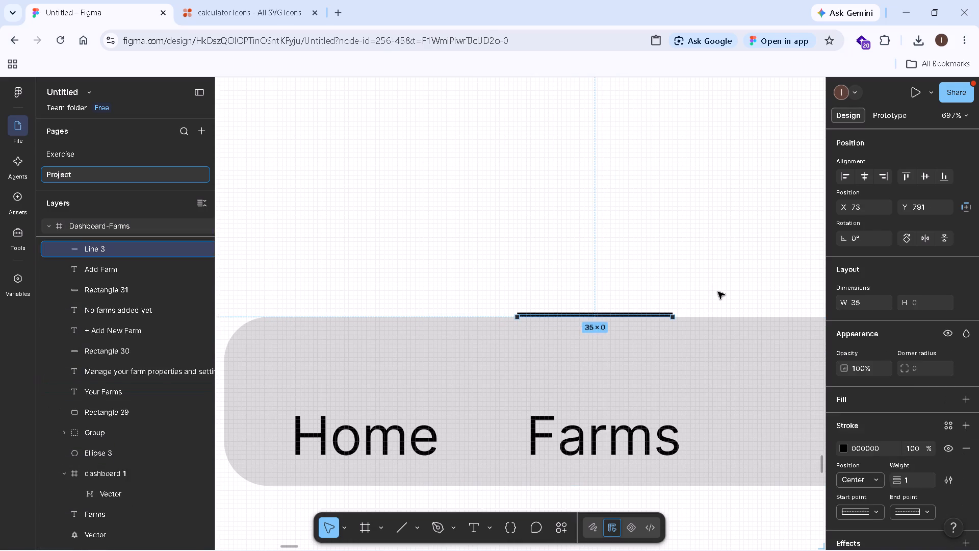
Draw a thin rectangle about 41 × 1 above the Farms label, at about X 69, Y 763.
{"action": "scroll", "coordinate": [602, 285], "scroll_direction": "down", "scroll_amount": 4, "text": "ctrl"}
{"action": "scroll", "coordinate": [600, 285], "scroll_direction": "up", "scroll_amount": 1, "text": "ctrl"}
{"action": "scroll", "coordinate": [599, 285], "scroll_direction": "down", "scroll_amount": 1, "text": "ctrl"}
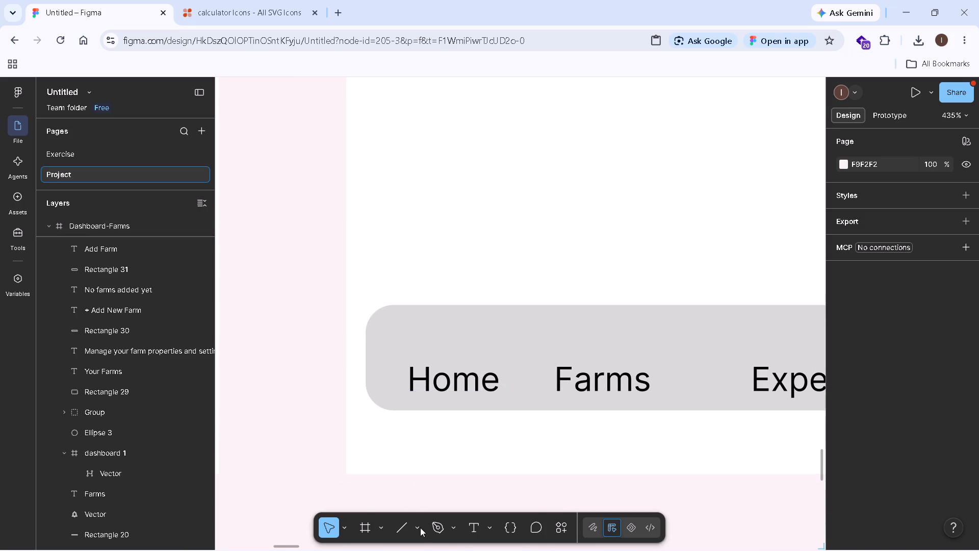
{"action": "left_click", "coordinate": [420, 530]}
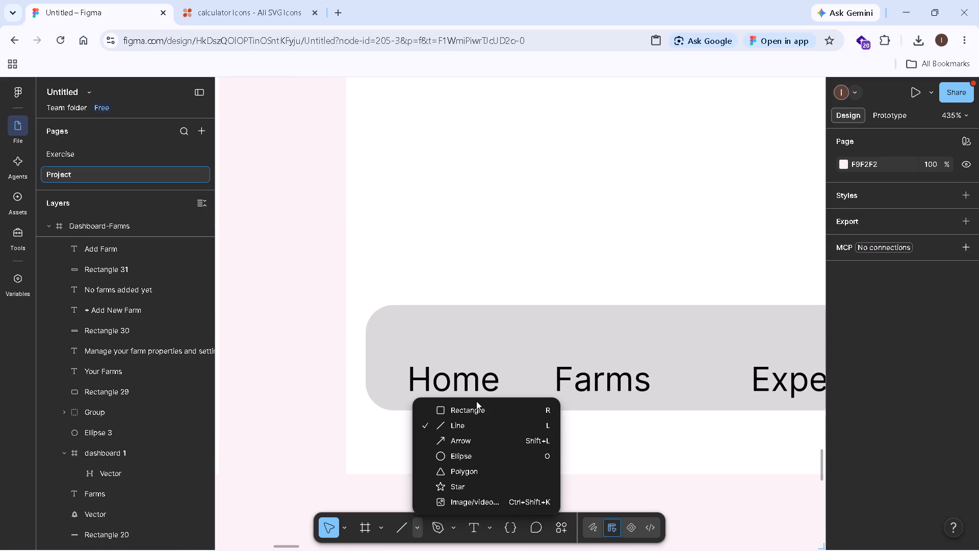
{"action": "left_click", "coordinate": [476, 401]}
{"action": "left_click", "coordinate": [476, 406]}
{"action": "left_click_drag", "start_coordinate": [536, 227], "coordinate": [571, 238]}
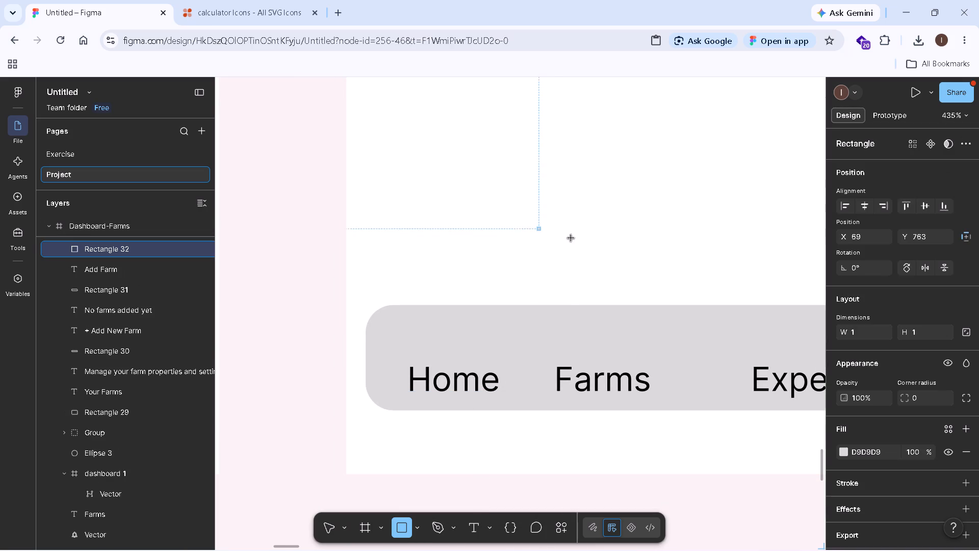
{"action": "left_click_drag", "start_coordinate": [571, 238], "coordinate": [655, 231]}
{"action": "left_click", "coordinate": [655, 231]}
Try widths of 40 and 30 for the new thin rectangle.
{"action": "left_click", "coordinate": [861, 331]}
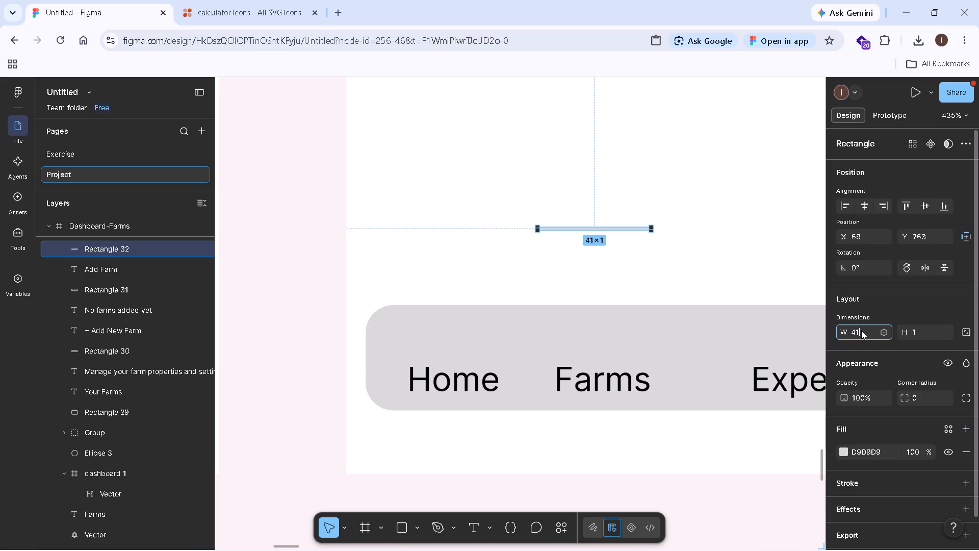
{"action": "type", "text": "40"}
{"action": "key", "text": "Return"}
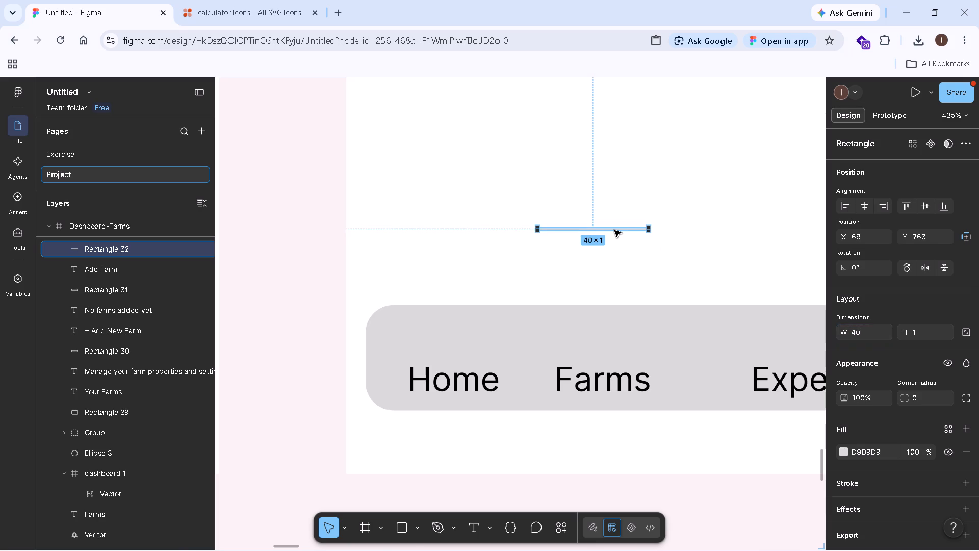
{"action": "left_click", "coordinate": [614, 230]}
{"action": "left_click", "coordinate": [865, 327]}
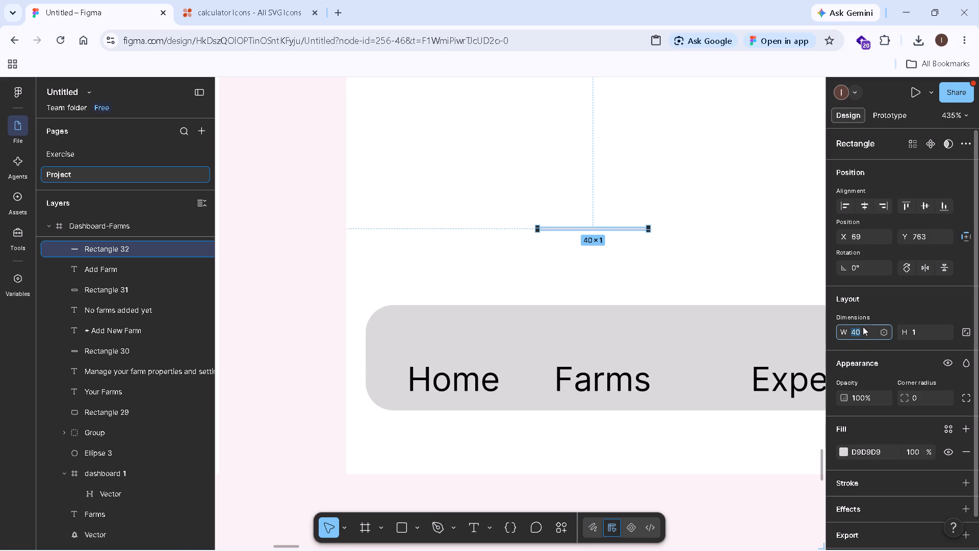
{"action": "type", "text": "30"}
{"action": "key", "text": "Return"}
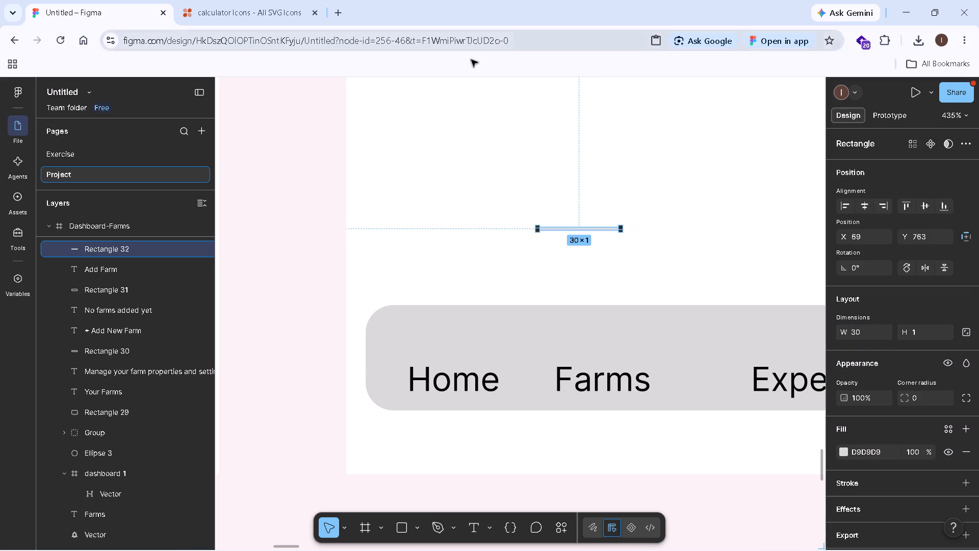
Give the thin rectangle a black 000000 fill and a corner radius of 5.
{"action": "left_click", "coordinate": [851, 448]}
{"action": "left_click", "coordinate": [845, 448]}
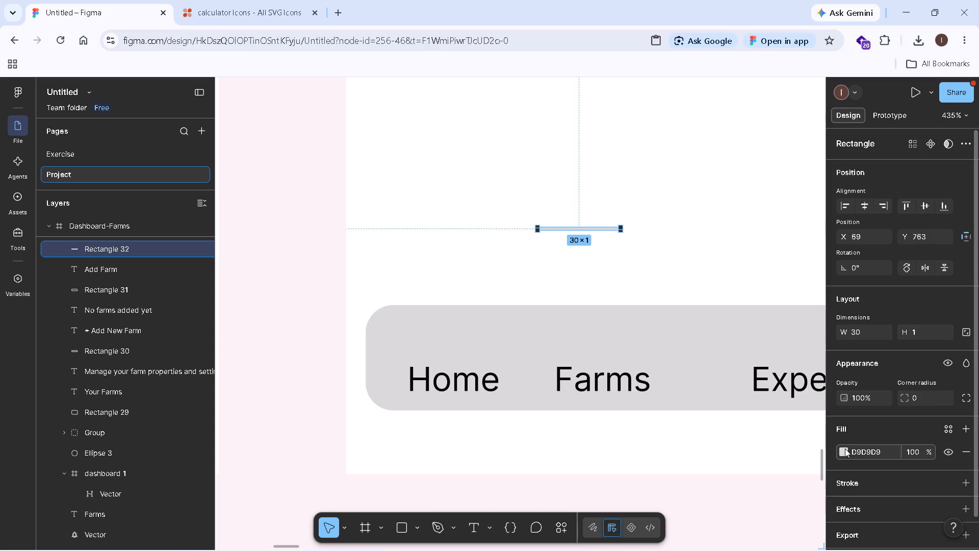
{"action": "left_click", "coordinate": [687, 528]}
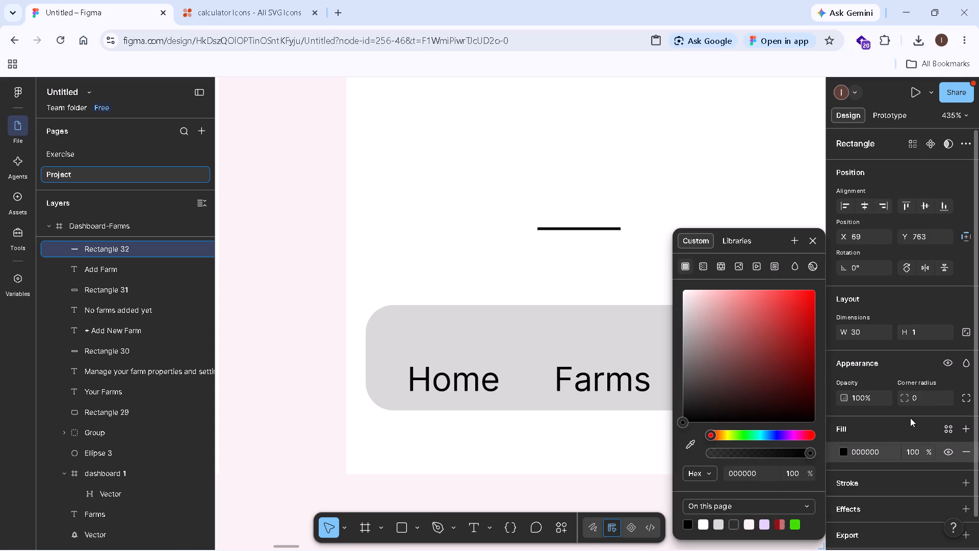
{"action": "left_click", "coordinate": [905, 416]}
{"action": "left_click", "coordinate": [925, 397]}
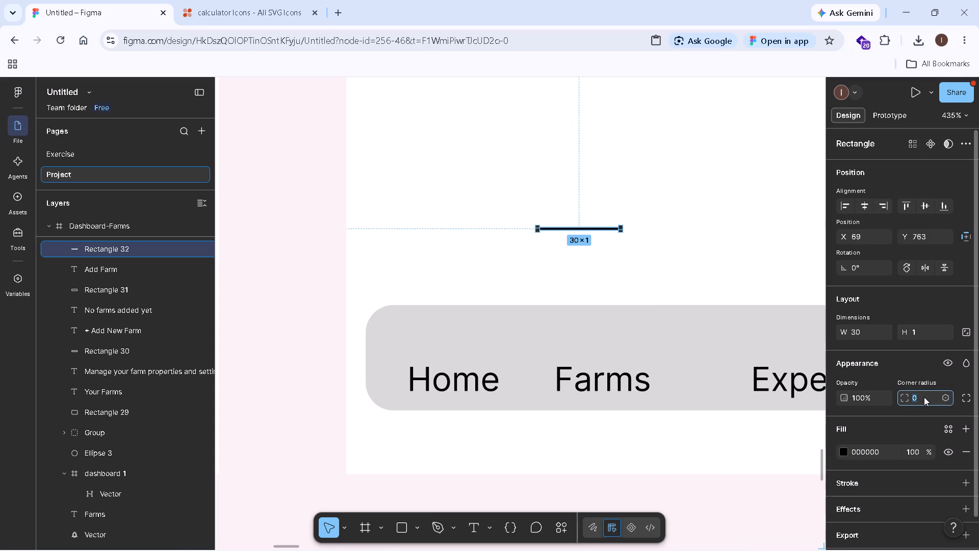
{"action": "key", "text": "5"}
{"action": "key", "text": "Return"}
Move the black bar onto the navigation bar's top edge above the Farms label, at X 75, Y 791.
{"action": "scroll", "coordinate": [695, 332], "scroll_direction": "up", "scroll_amount": 3, "text": "ctrl"}
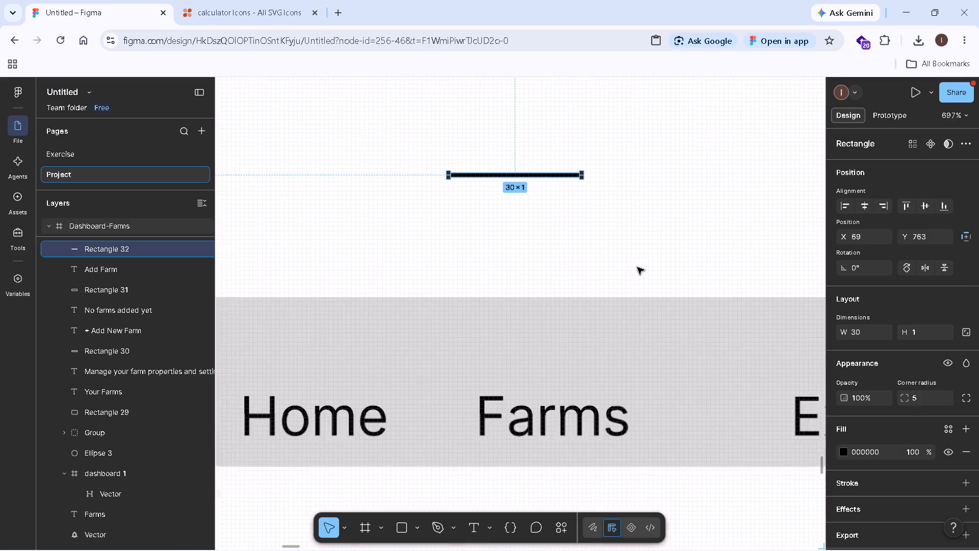
{"action": "scroll", "coordinate": [637, 267], "scroll_direction": "up", "scroll_amount": 3, "text": "ctrl"}
{"action": "left_click", "coordinate": [529, 183]}
{"action": "left_click_drag", "start_coordinate": [528, 170], "coordinate": [573, 287]}
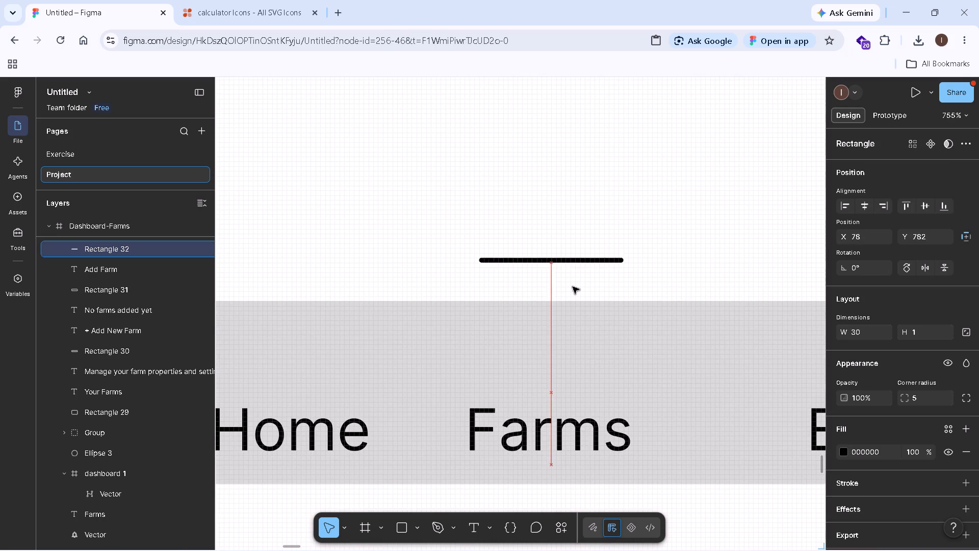
{"action": "left_click_drag", "start_coordinate": [573, 287], "coordinate": [559, 306]}
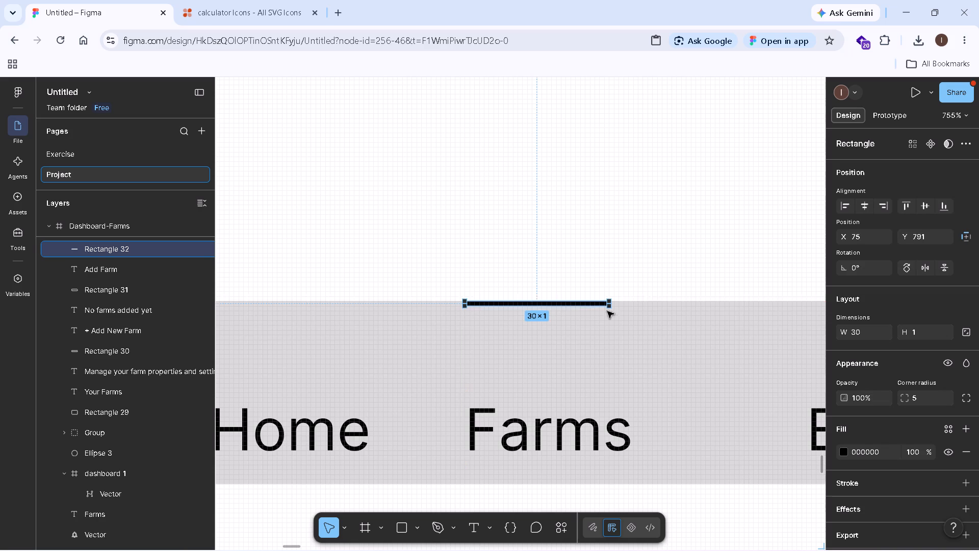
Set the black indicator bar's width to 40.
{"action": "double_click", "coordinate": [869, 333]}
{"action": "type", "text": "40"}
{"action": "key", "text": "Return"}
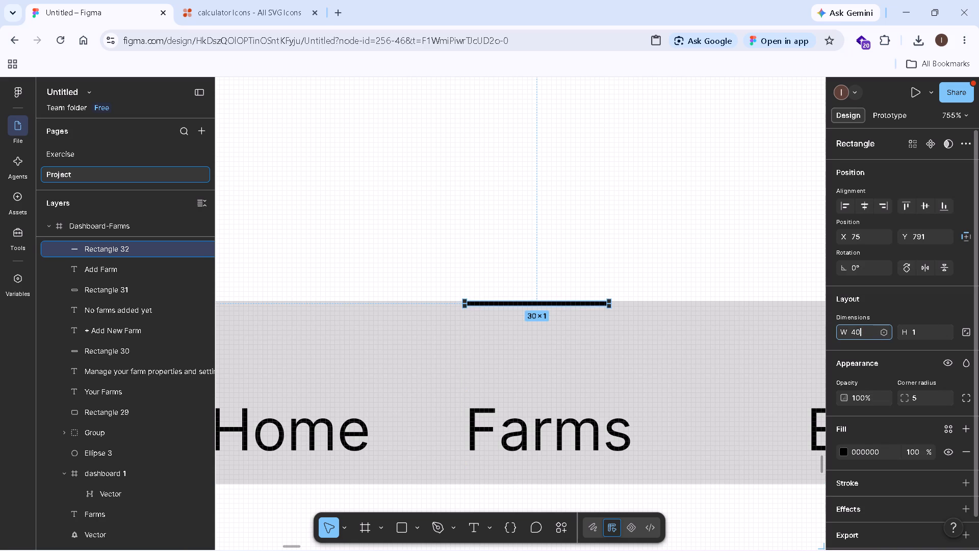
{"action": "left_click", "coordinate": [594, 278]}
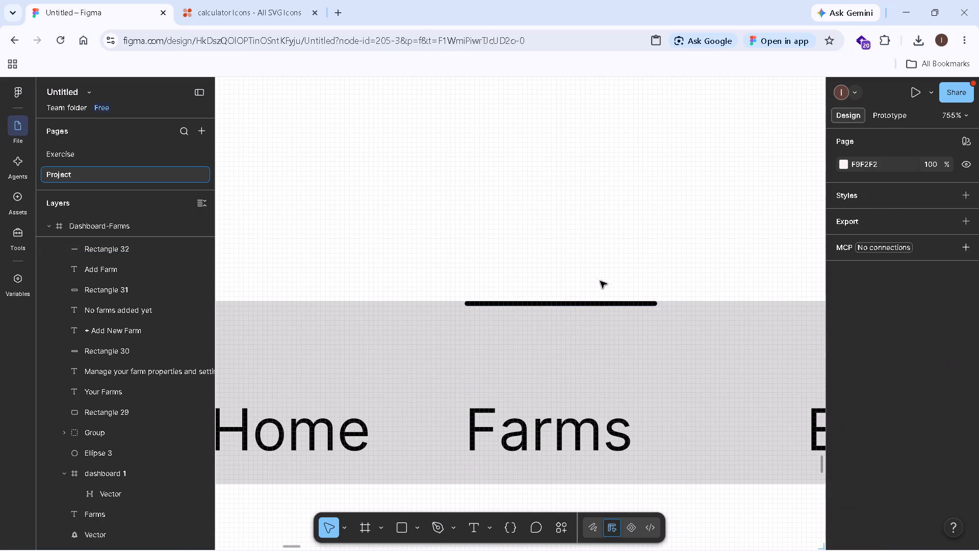
Set the black indicator bar's width to 35 to match the Farms label.
{"action": "left_click", "coordinate": [562, 306]}
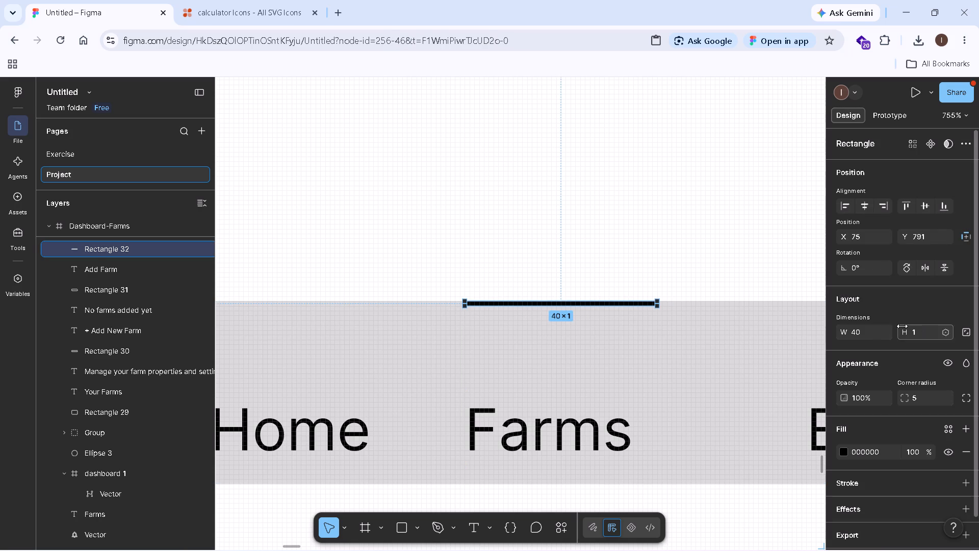
{"action": "left_click", "coordinate": [866, 331]}
{"action": "type", "text": "35"}
{"action": "key", "text": "Return"}
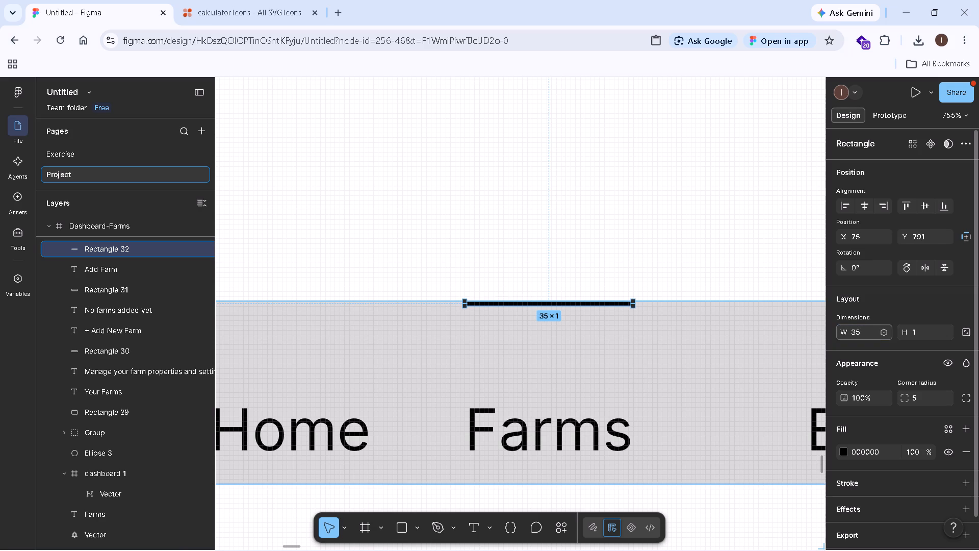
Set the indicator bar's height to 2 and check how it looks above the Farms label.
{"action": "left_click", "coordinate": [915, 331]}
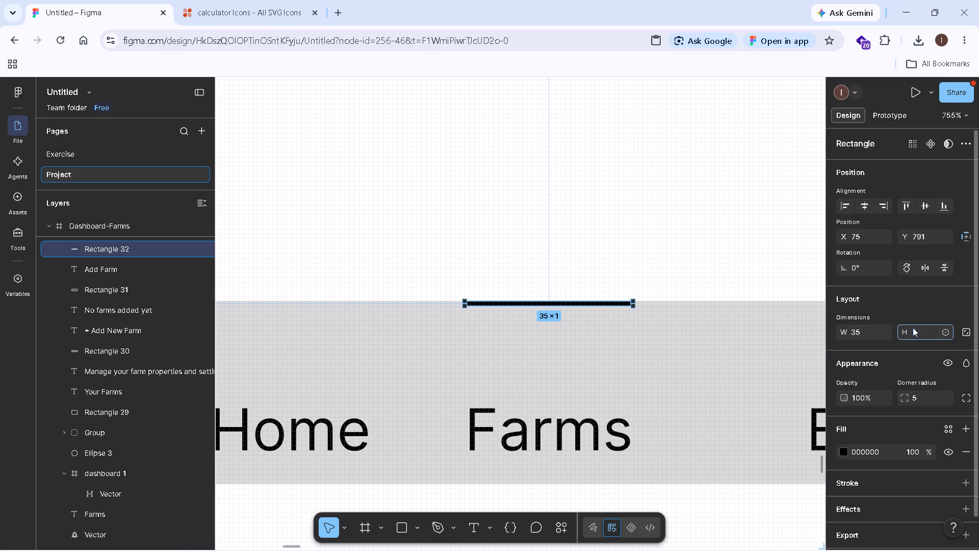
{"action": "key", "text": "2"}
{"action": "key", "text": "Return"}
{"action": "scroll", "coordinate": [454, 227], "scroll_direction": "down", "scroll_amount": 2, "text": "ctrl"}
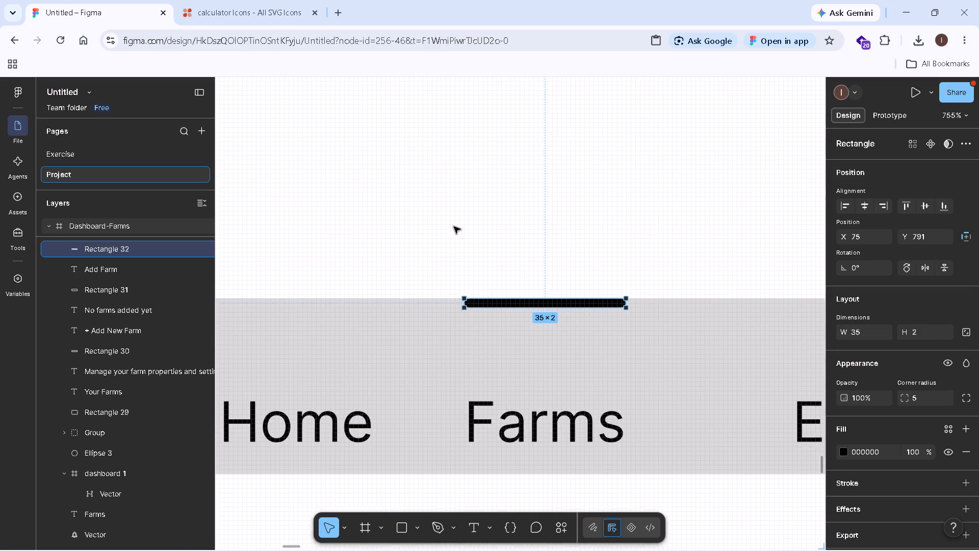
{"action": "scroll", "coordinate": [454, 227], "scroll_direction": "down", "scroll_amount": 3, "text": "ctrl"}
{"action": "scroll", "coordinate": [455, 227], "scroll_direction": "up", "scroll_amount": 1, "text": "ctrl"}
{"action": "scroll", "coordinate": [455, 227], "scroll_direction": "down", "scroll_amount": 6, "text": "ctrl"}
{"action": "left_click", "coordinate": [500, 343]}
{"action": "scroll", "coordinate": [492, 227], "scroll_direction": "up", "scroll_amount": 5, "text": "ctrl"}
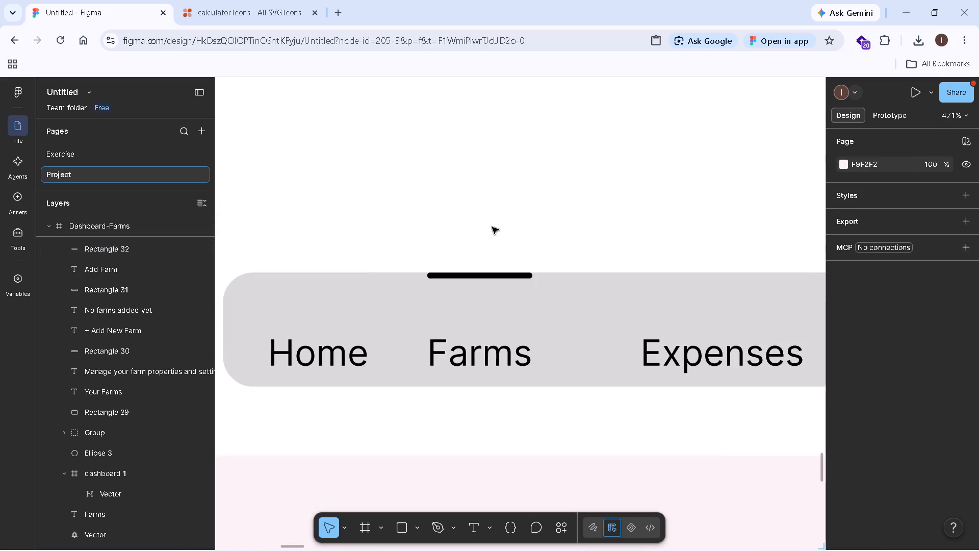
Set the indicator bar's height to 3.
{"action": "left_click", "coordinate": [477, 280]}
{"action": "left_click", "coordinate": [918, 334]}
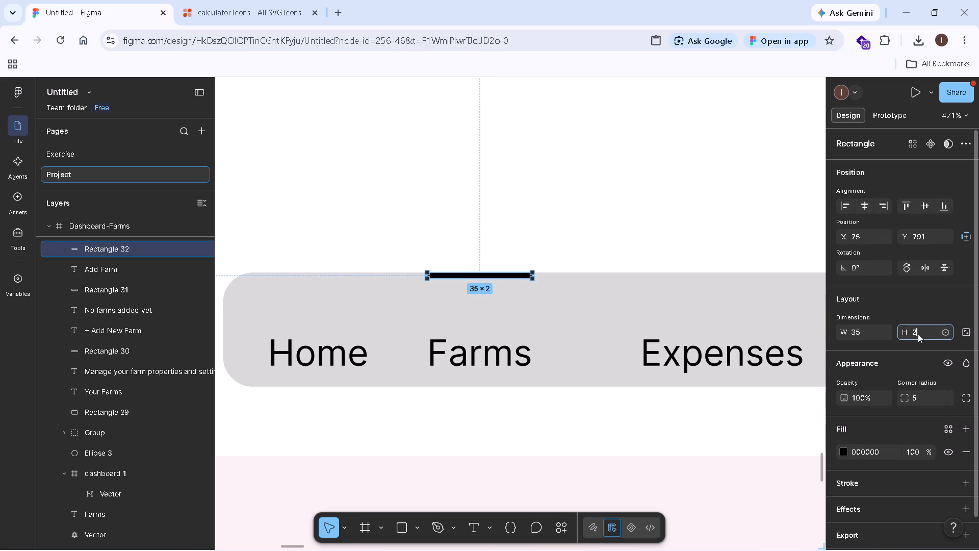
{"action": "key", "text": "3"}
{"action": "key", "text": "Return"}
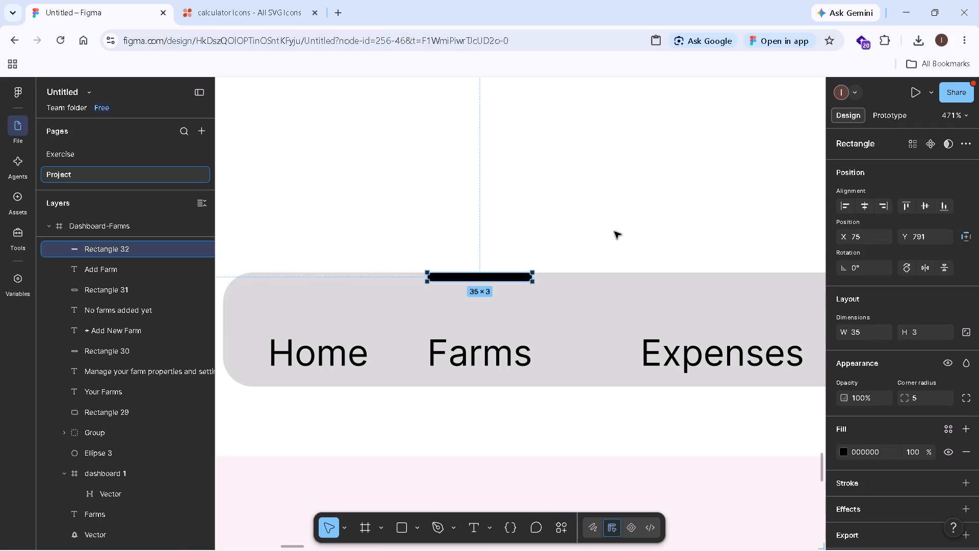
{"action": "left_click", "coordinate": [614, 232]}
Examine the Farms indicator bar and compare the Dashboard-Farms screen with the neighbouring Dashboard-Home screen.
{"action": "scroll", "coordinate": [614, 232], "scroll_direction": "down", "scroll_amount": 6, "text": "ctrl"}
{"action": "key", "text": "h"}
{"action": "left_click_drag", "start_coordinate": [643, 199], "coordinate": [600, 242]}
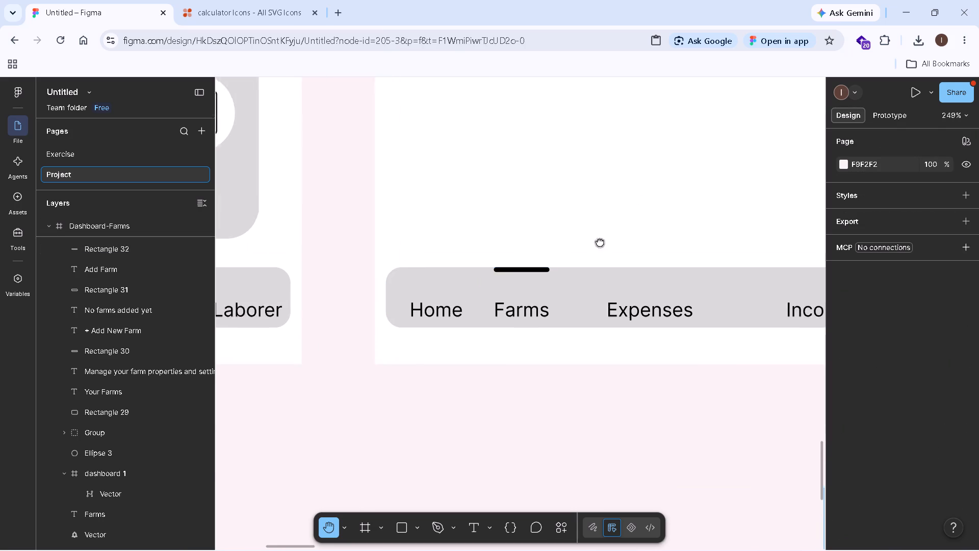
{"action": "left_click_drag", "start_coordinate": [600, 242], "coordinate": [573, 329]}
{"action": "scroll", "coordinate": [573, 324], "scroll_direction": "down", "scroll_amount": 7, "text": "ctrl"}
{"action": "scroll", "coordinate": [600, 320], "scroll_direction": "down", "scroll_amount": 4}
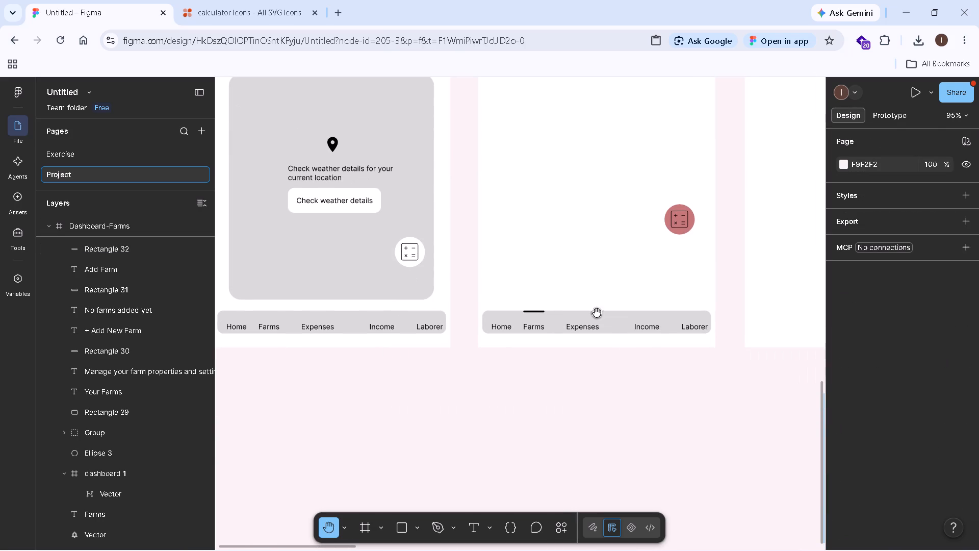
{"action": "scroll", "coordinate": [559, 237], "scroll_direction": "down", "scroll_amount": 1}
{"action": "left_click_drag", "start_coordinate": [519, 215], "coordinate": [577, 295]}
{"action": "scroll", "coordinate": [578, 293], "scroll_direction": "down", "scroll_amount": 3}
{"action": "scroll", "coordinate": [578, 293], "scroll_direction": "up", "scroll_amount": 1}
{"action": "scroll", "coordinate": [578, 293], "scroll_direction": "down", "scroll_amount": 1}
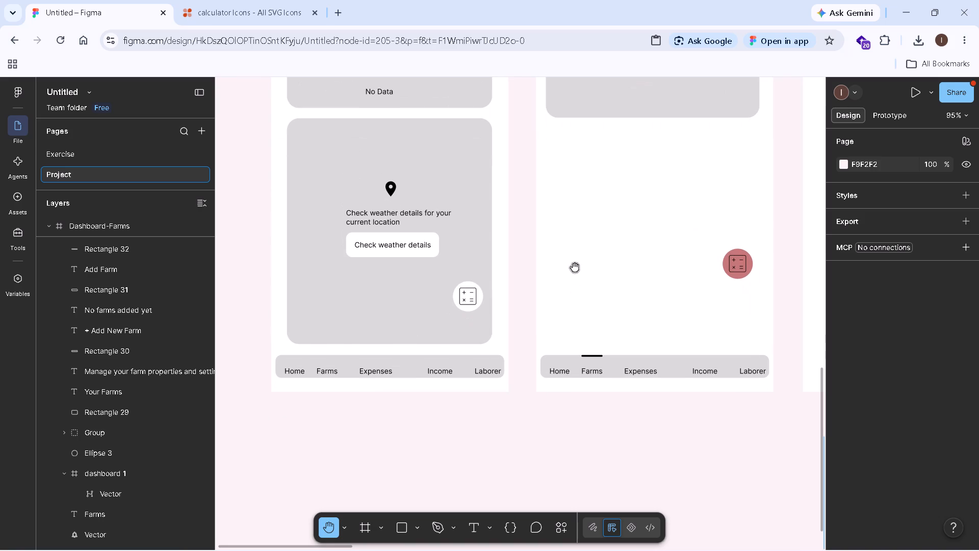
{"action": "scroll", "coordinate": [571, 273], "scroll_direction": "down", "scroll_amount": 7, "text": "ctrl"}
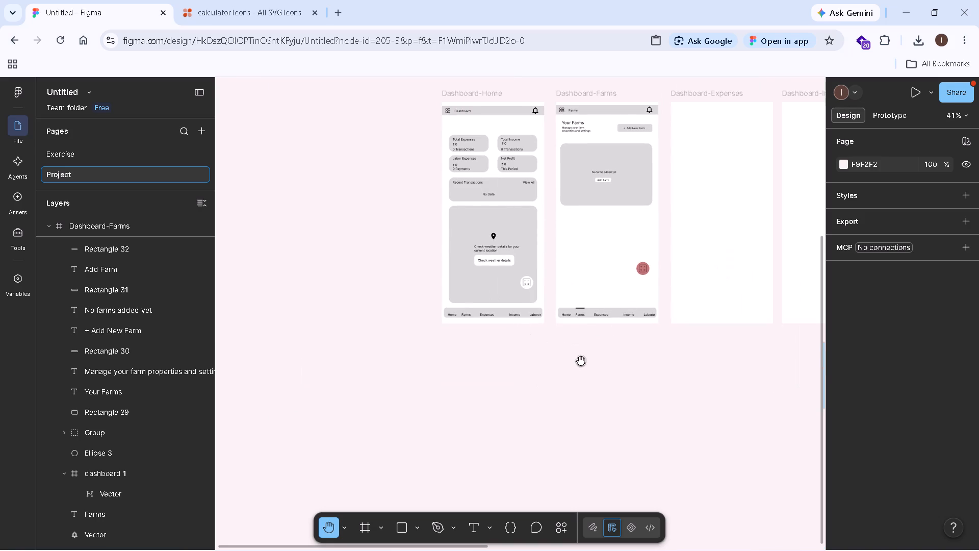
{"action": "scroll", "coordinate": [629, 302], "scroll_direction": "up", "scroll_amount": 1, "text": "ctrl"}
{"action": "scroll", "coordinate": [629, 302], "scroll_direction": "down", "scroll_amount": 1, "text": "ctrl"}
{"action": "scroll", "coordinate": [629, 302], "scroll_direction": "up", "scroll_amount": 9, "text": "ctrl"}
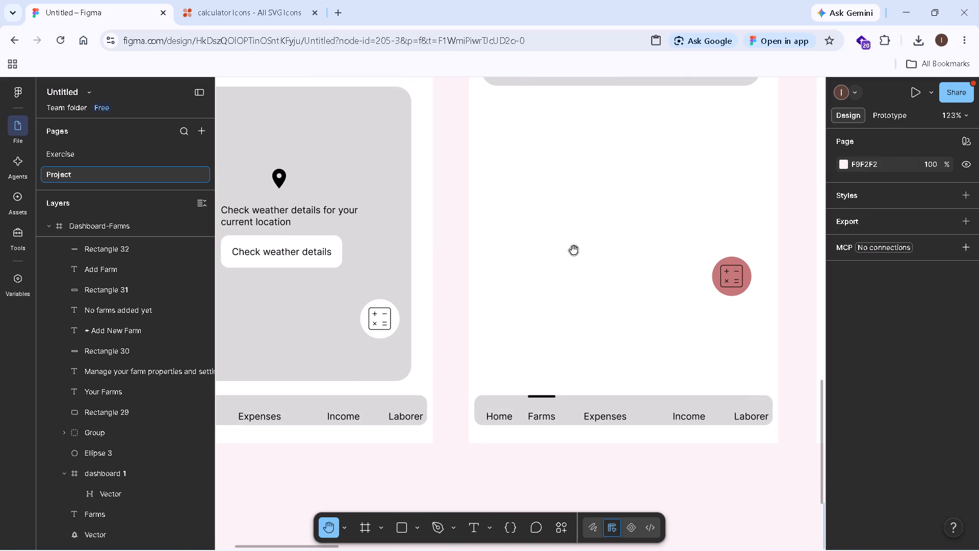
Copy the black indicator bar from the Dashboard-Farms navigation bar into the Dashboard-Home frame.
{"action": "key", "text": "v"}
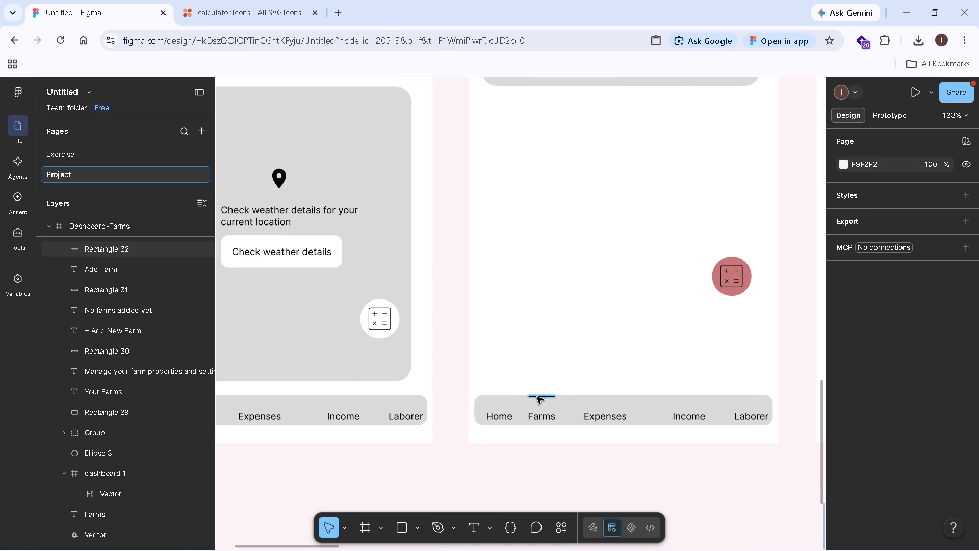
{"action": "left_click", "coordinate": [537, 397]}
{"action": "right_click", "coordinate": [547, 395]}
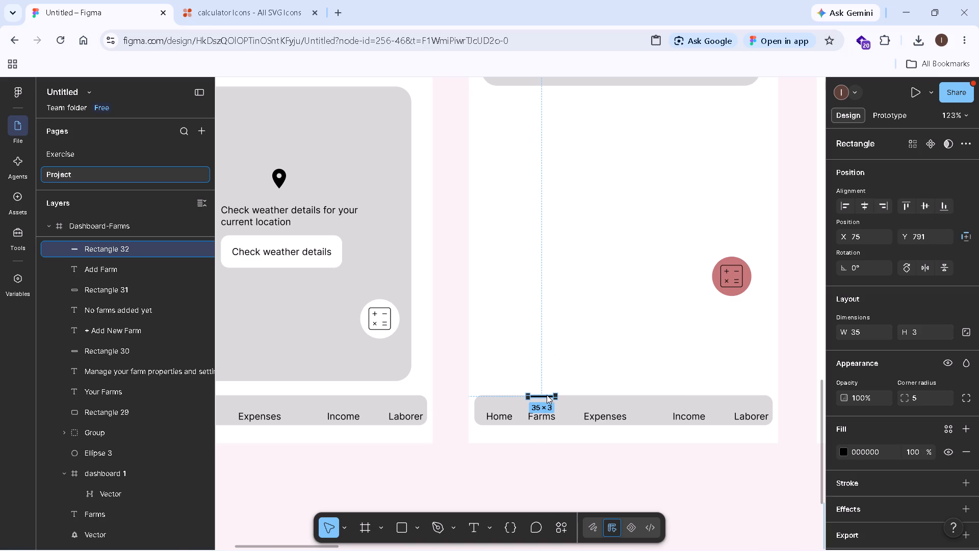
{"action": "left_click", "coordinate": [592, 130]}
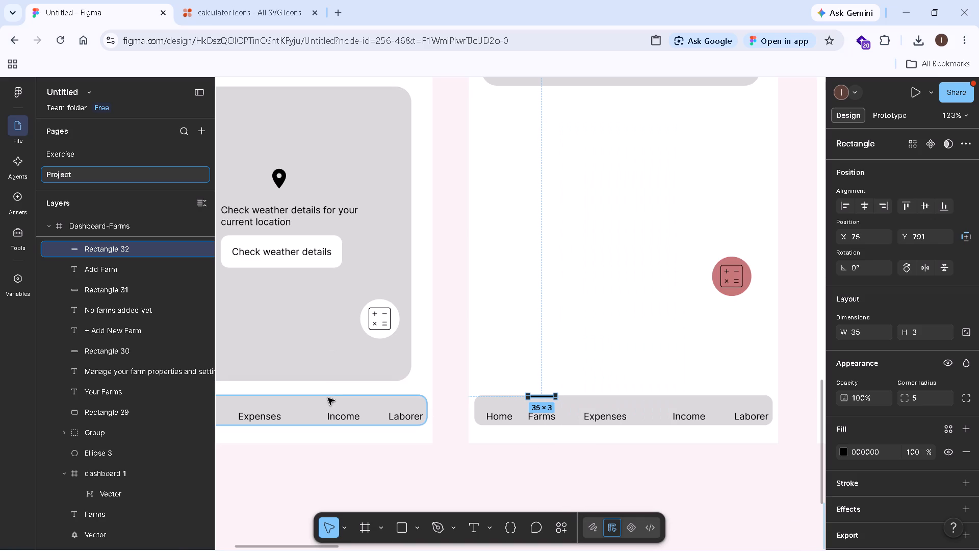
{"action": "left_click", "coordinate": [327, 388]}
{"action": "scroll", "coordinate": [461, 272], "scroll_direction": "down", "scroll_amount": 1}
{"action": "scroll", "coordinate": [461, 272], "scroll_direction": "up", "scroll_amount": 1}
{"action": "scroll", "coordinate": [461, 272], "scroll_direction": "down", "scroll_amount": 5}
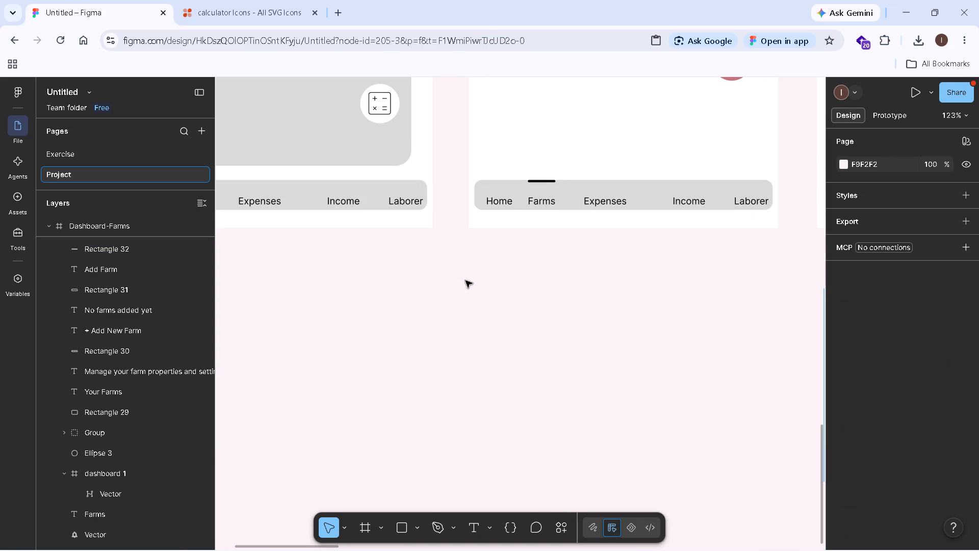
{"action": "key", "text": "h"}
{"action": "scroll", "coordinate": [435, 272], "scroll_direction": "down", "scroll_amount": 13, "text": "ctrl"}
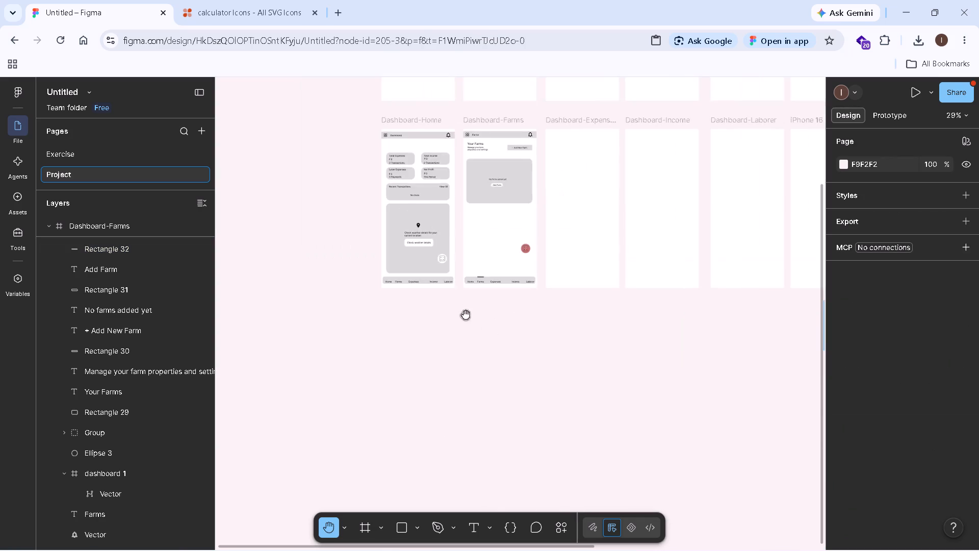
{"action": "left_click_drag", "start_coordinate": [432, 223], "coordinate": [510, 336], "text": "ctrl"}
{"action": "scroll", "coordinate": [483, 328], "scroll_direction": "up", "scroll_amount": 4, "text": "ctrl"}
{"action": "key", "text": "v"}
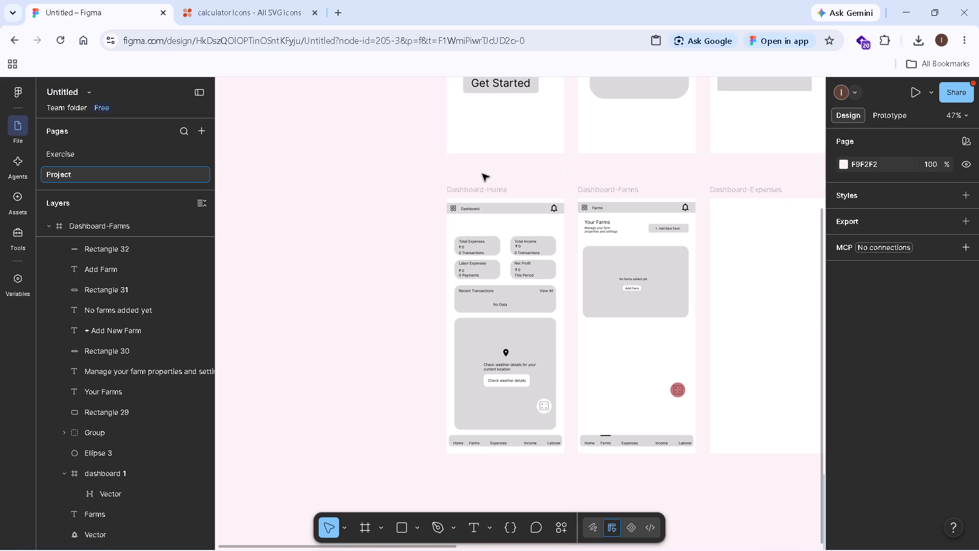
{"action": "left_click", "coordinate": [482, 188]}
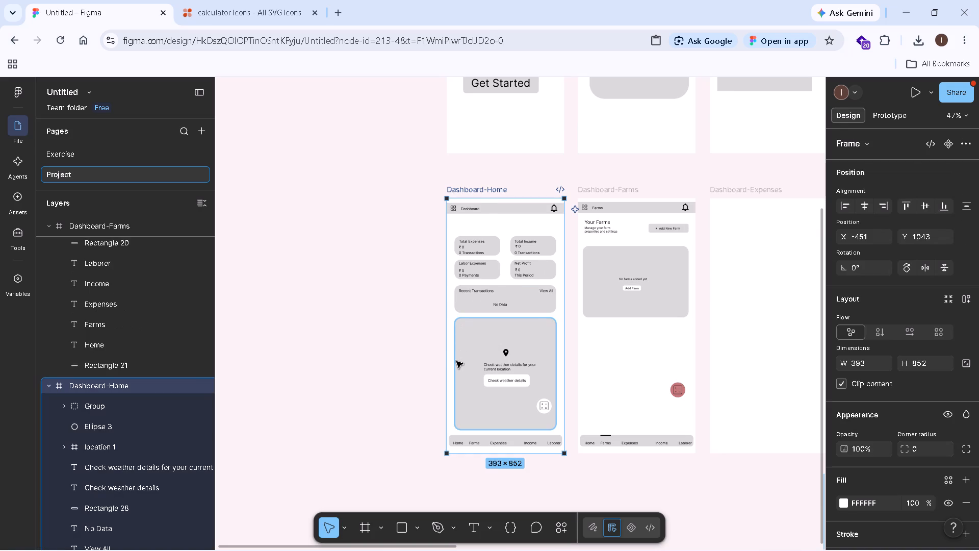
{"action": "key", "text": "ctrl+v"}
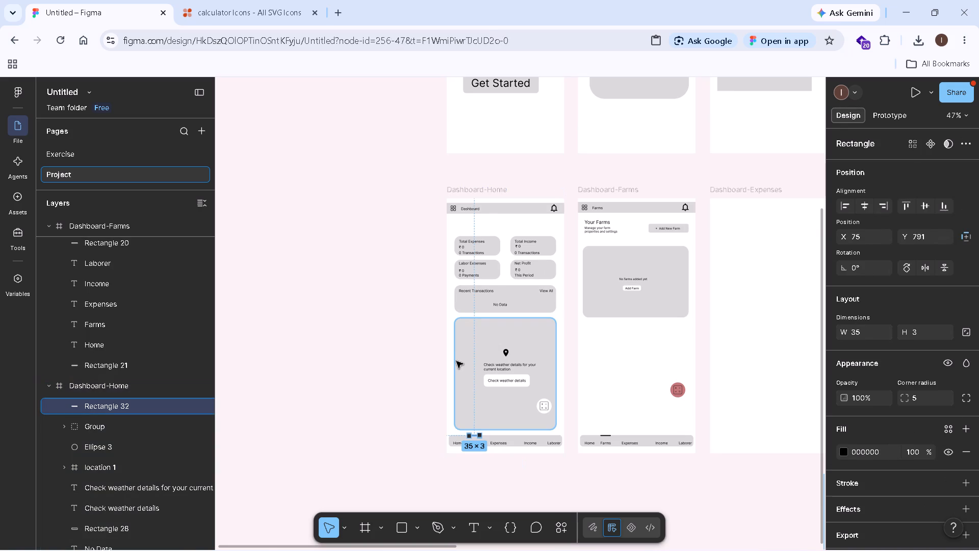
Move the pasted indicator bar in Dashboard-Home above the Home label, along the navigation bar's top edge.
{"action": "left_click", "coordinate": [498, 486]}
{"action": "scroll", "coordinate": [483, 471], "scroll_direction": "up", "scroll_amount": 3, "text": "ctrl"}
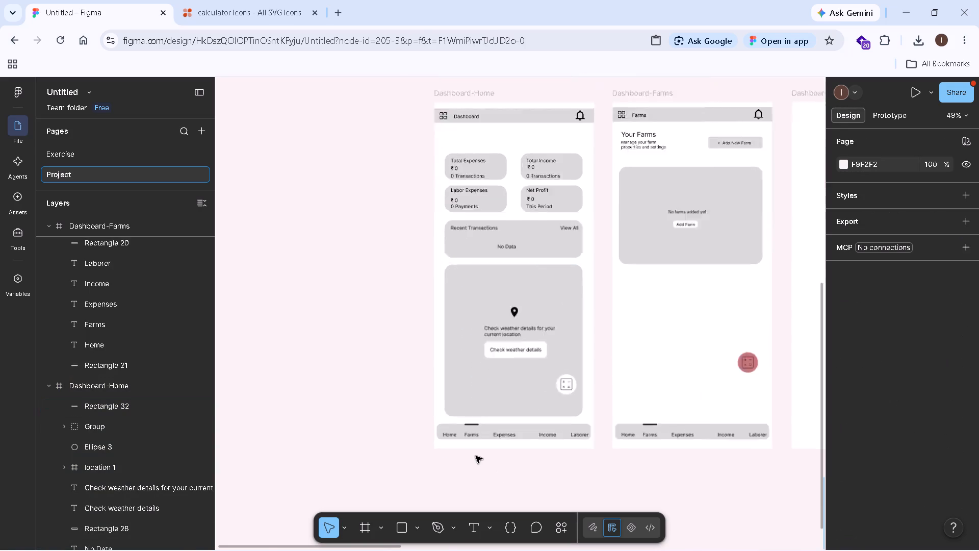
{"action": "scroll", "coordinate": [476, 456], "scroll_direction": "up", "scroll_amount": 3, "text": "ctrl"}
{"action": "scroll", "coordinate": [464, 438], "scroll_direction": "down", "scroll_amount": 1, "text": "ctrl"}
{"action": "scroll", "coordinate": [463, 435], "scroll_direction": "up", "scroll_amount": 15, "text": "ctrl"}
{"action": "scroll", "coordinate": [462, 410], "scroll_direction": "down", "scroll_amount": 1, "text": "ctrl"}
{"action": "scroll", "coordinate": [462, 410], "scroll_direction": "up", "scroll_amount": 2, "text": "ctrl"}
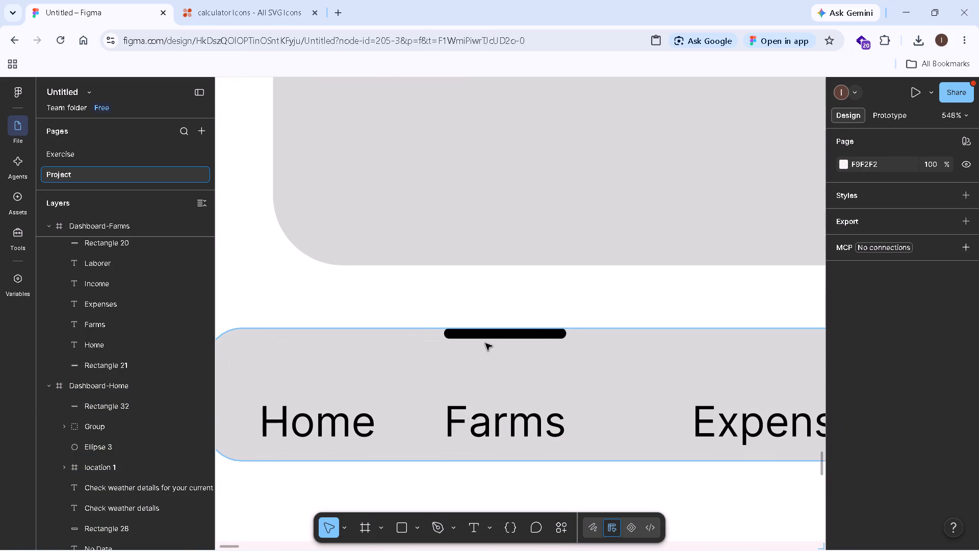
{"action": "left_click_drag", "start_coordinate": [491, 337], "coordinate": [299, 344]}
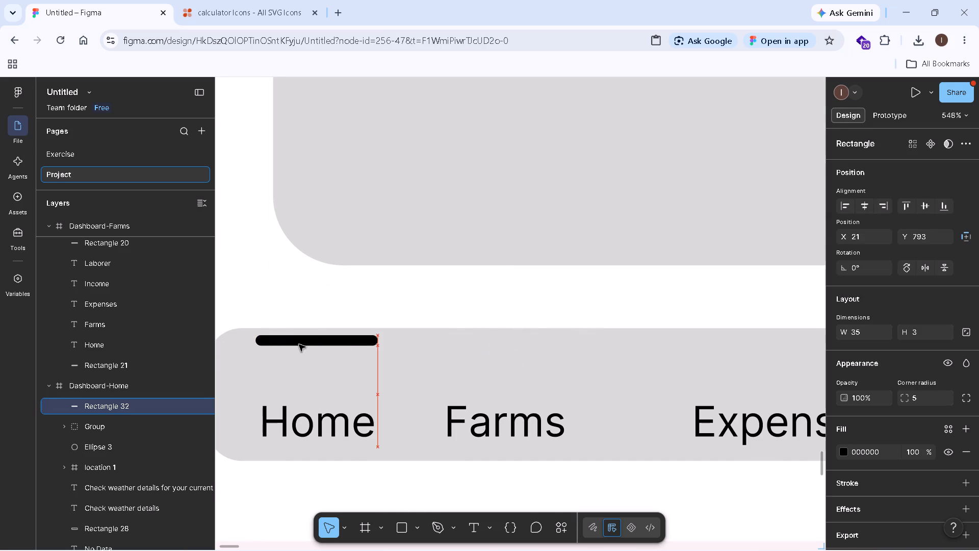
{"action": "left_click_drag", "start_coordinate": [299, 344], "coordinate": [306, 338]}
{"action": "left_click", "coordinate": [388, 305]}
{"action": "scroll", "coordinate": [388, 305], "scroll_direction": "down", "scroll_amount": 12, "text": "ctrl"}
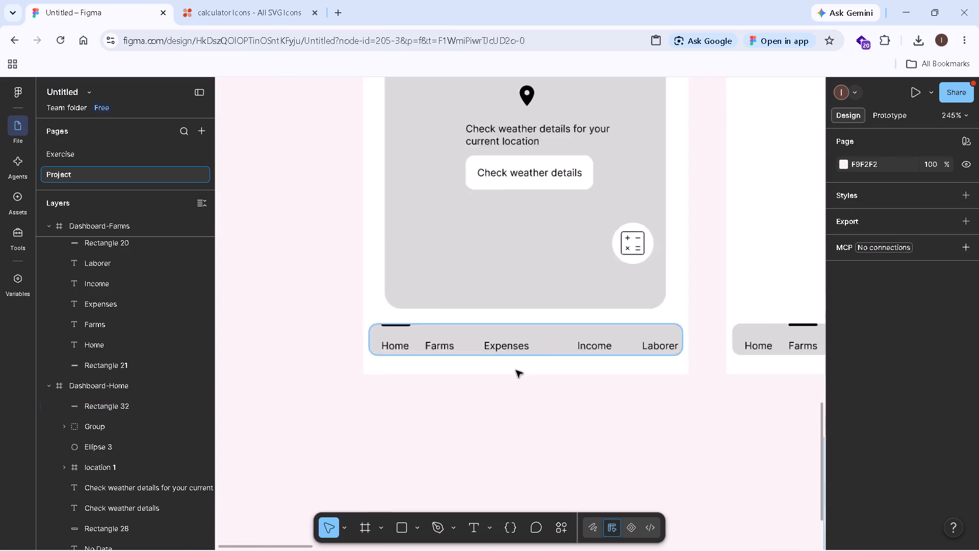
{"action": "left_click", "coordinate": [704, 418], "text": "ctrl"}
Examine the Dashboard-Home and Dashboard-Farms screens side by side with their active-tab indicators.
{"action": "key", "text": "h"}
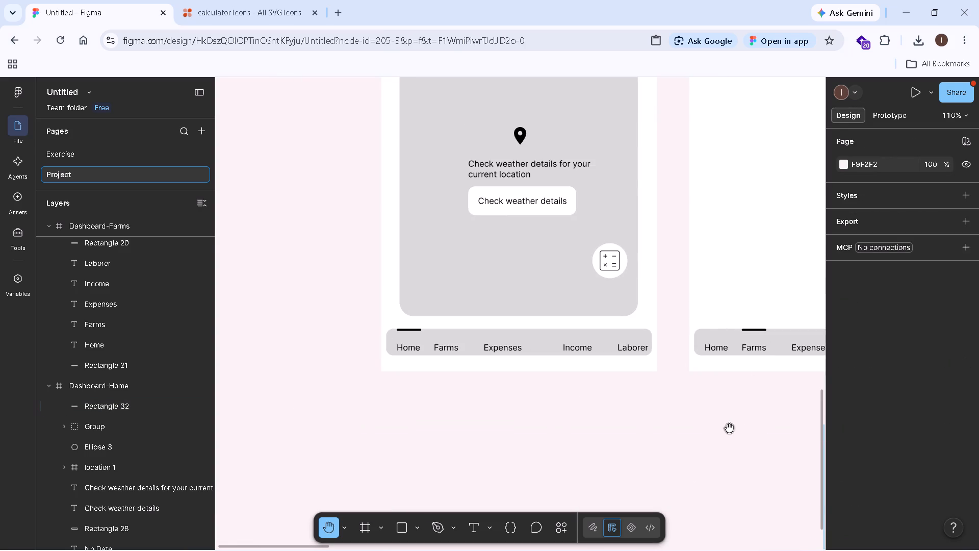
{"action": "left_click_drag", "start_coordinate": [750, 410], "coordinate": [429, 492]}
{"action": "scroll", "coordinate": [475, 472], "scroll_direction": "down", "scroll_amount": 5, "text": "ctrl"}
{"action": "scroll", "coordinate": [491, 470], "scroll_direction": "up", "scroll_amount": 1, "text": "ctrl"}
{"action": "scroll", "coordinate": [499, 467], "scroll_direction": "down", "scroll_amount": 6, "text": "ctrl"}
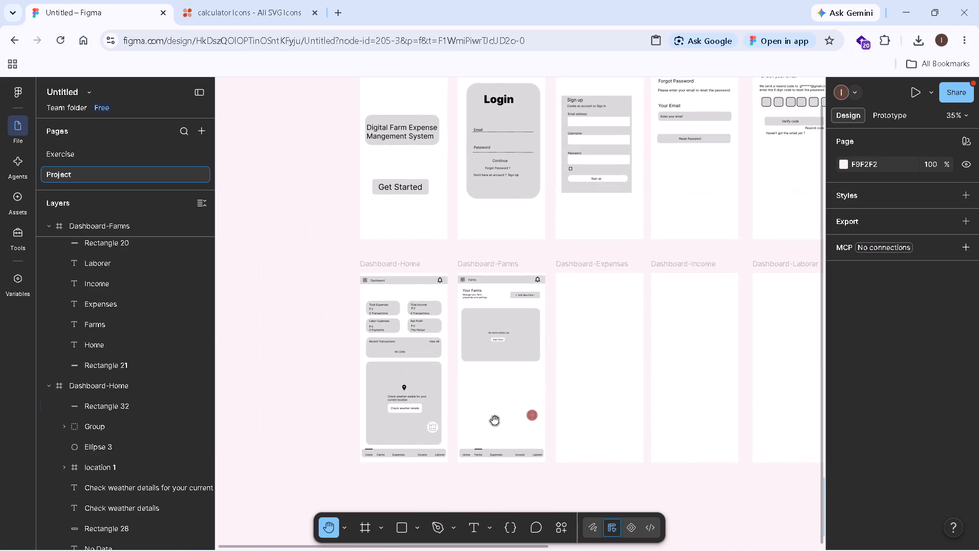
{"action": "scroll", "coordinate": [495, 420], "scroll_direction": "up", "scroll_amount": 5, "text": "ctrl"}
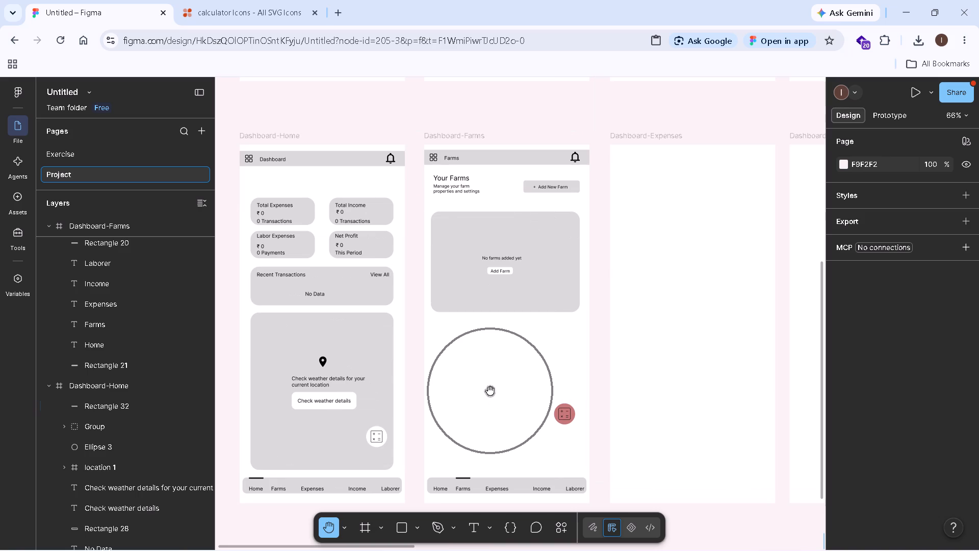
{"action": "scroll", "coordinate": [467, 496], "scroll_direction": "up", "scroll_amount": 1, "text": "ctrl"}
{"action": "scroll", "coordinate": [467, 496], "scroll_direction": "down", "scroll_amount": 1, "text": "ctrl"}
{"action": "scroll", "coordinate": [467, 496], "scroll_direction": "up", "scroll_amount": 3, "text": "ctrl"}
Copy the complete Dashboard-Farms bottom navigation bar, including its five labels and indicator bar, into the Dashboard-Expenses frame.
{"action": "left_click_drag", "start_coordinate": [504, 470], "coordinate": [500, 343], "text": "ctrl"}
{"action": "scroll", "coordinate": [434, 374], "scroll_direction": "up", "scroll_amount": 5, "text": "ctrl"}
{"action": "left_click_drag", "start_coordinate": [582, 383], "coordinate": [475, 422], "text": "ctrl"}
{"action": "scroll", "coordinate": [471, 425], "scroll_direction": "down", "scroll_amount": 2, "text": "ctrl"}
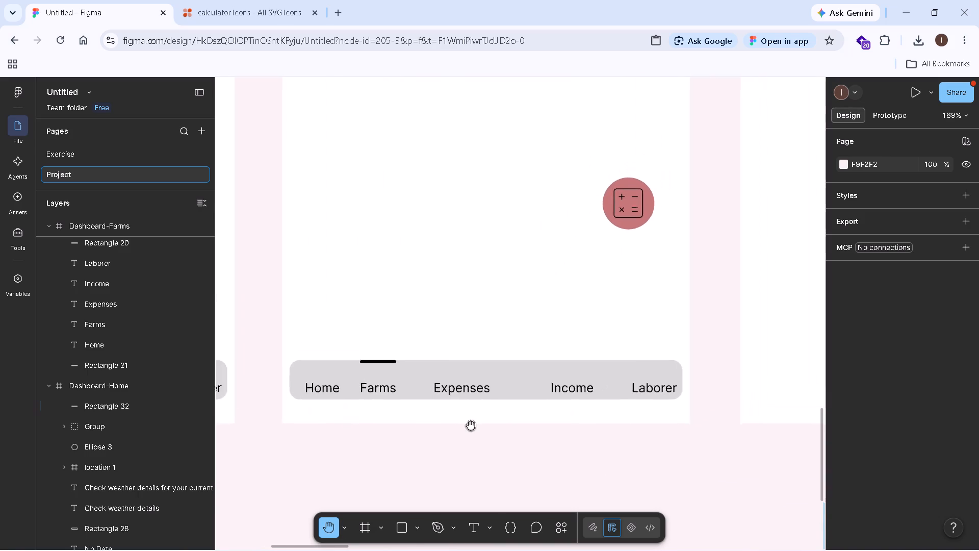
{"action": "scroll", "coordinate": [471, 425], "scroll_direction": "down", "scroll_amount": 1, "text": "ctrl"}
{"action": "key", "text": "v"}
{"action": "left_click_drag", "start_coordinate": [336, 354], "coordinate": [402, 406]}
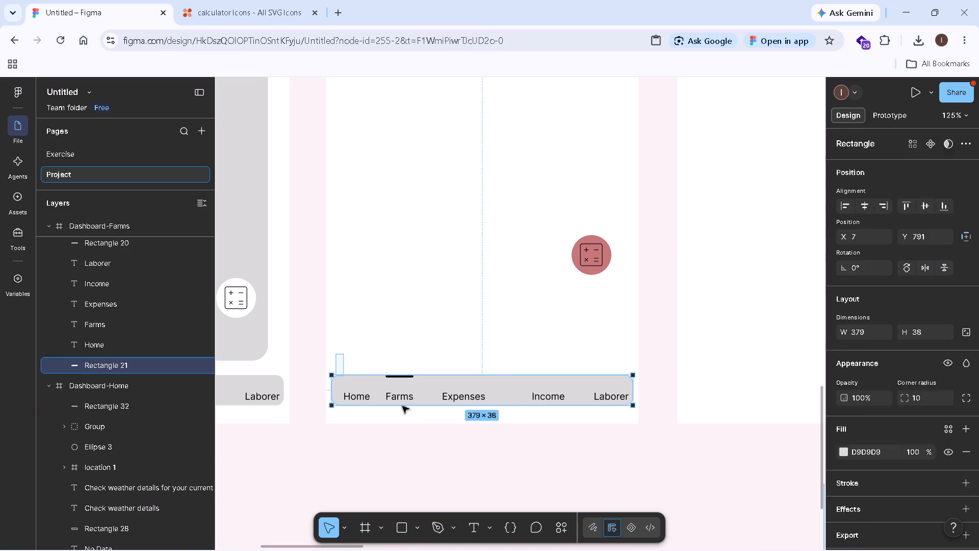
{"action": "left_click_drag", "start_coordinate": [402, 406], "coordinate": [614, 406]}
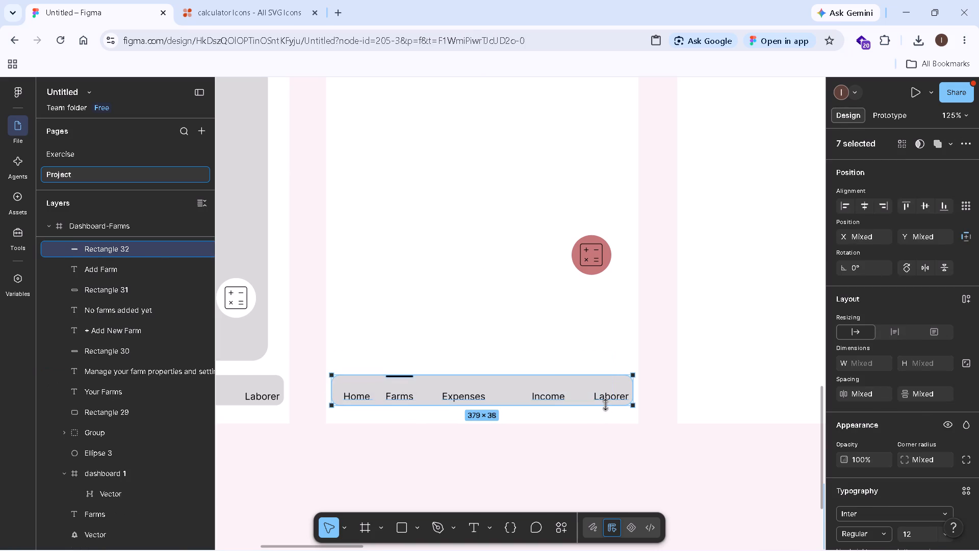
{"action": "right_click", "coordinate": [484, 381]}
{"action": "left_click", "coordinate": [520, 130]}
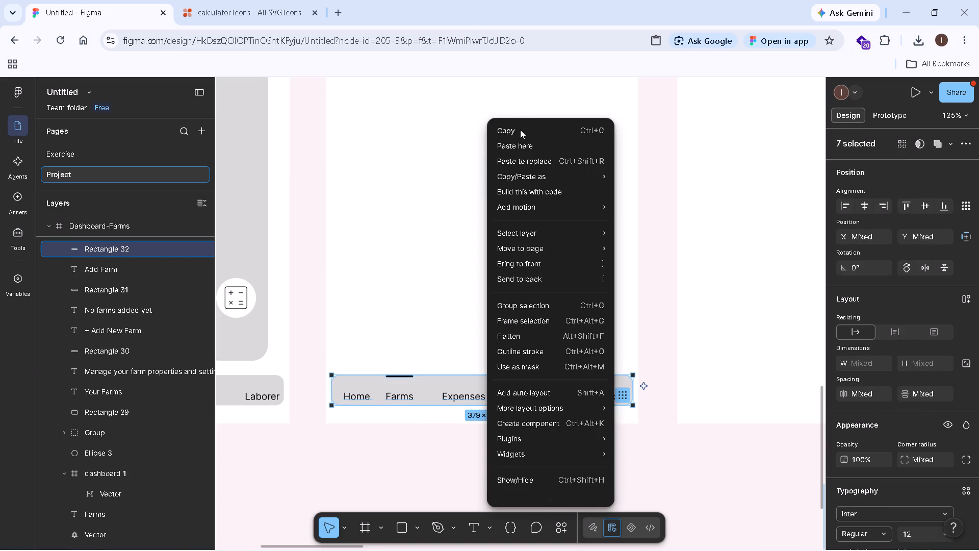
{"action": "scroll", "coordinate": [478, 240], "scroll_direction": "down", "scroll_amount": 10, "text": "ctrl"}
{"action": "left_click", "coordinate": [632, 270]}
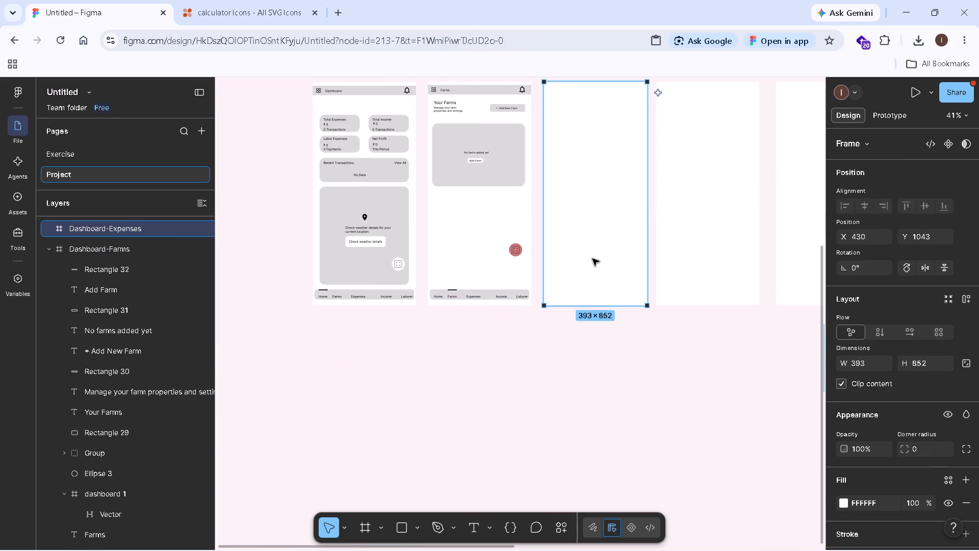
{"action": "key", "text": "ctrl+v"}
{"action": "left_click", "coordinate": [595, 337]}
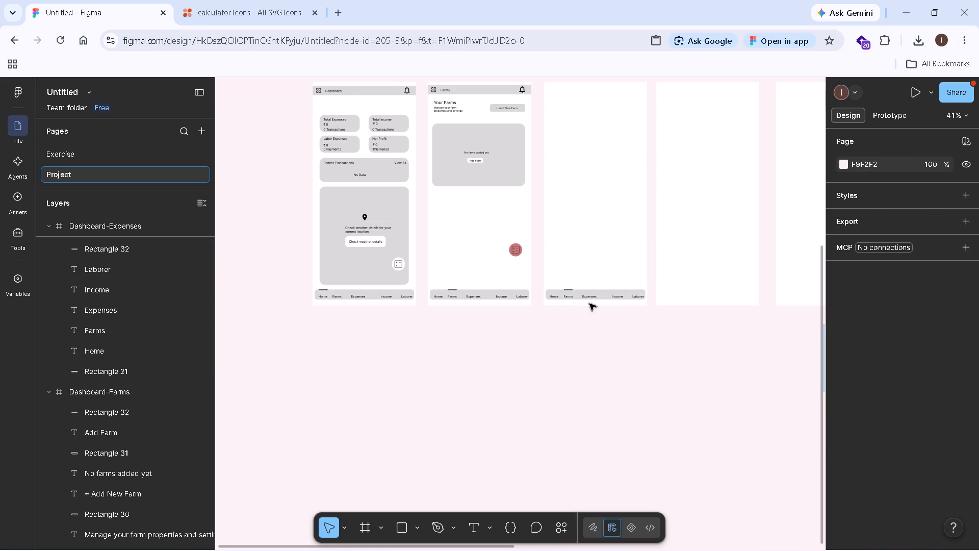
Move the indicator bar in Dashboard-Expenses so it is centred above the Expenses label, along the navigation bar's top edge.
{"action": "scroll", "coordinate": [587, 293], "scroll_direction": "up", "scroll_amount": 5, "text": "ctrl"}
{"action": "scroll", "coordinate": [596, 295], "scroll_direction": "down", "scroll_amount": 1, "text": "ctrl"}
{"action": "scroll", "coordinate": [596, 294], "scroll_direction": "up", "scroll_amount": 13, "text": "ctrl"}
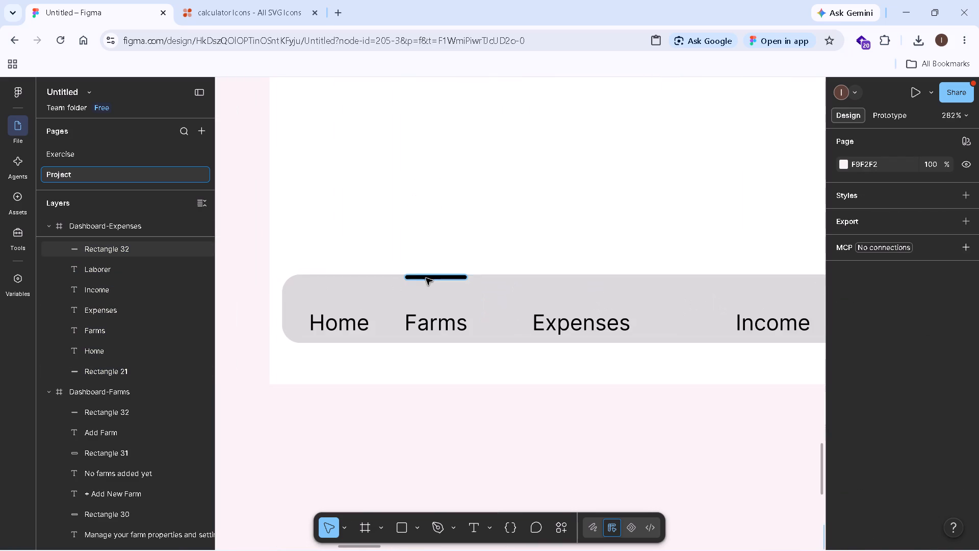
{"action": "left_click_drag", "start_coordinate": [426, 278], "coordinate": [568, 280]}
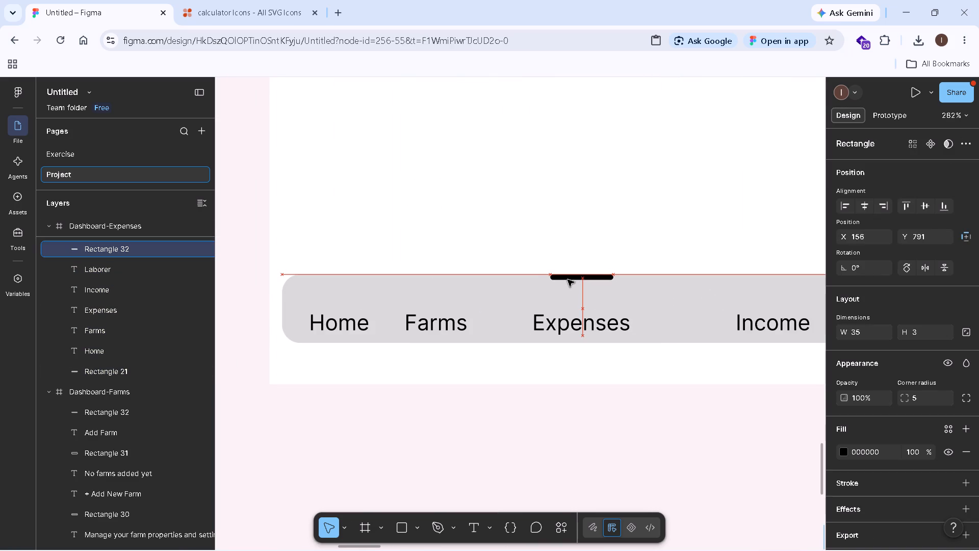
{"action": "left_click_drag", "start_coordinate": [568, 280], "coordinate": [565, 280]}
{"action": "left_click", "coordinate": [565, 244], "text": "ctrl"}
{"action": "scroll", "coordinate": [565, 241], "scroll_direction": "down", "scroll_amount": 5, "text": "ctrl"}
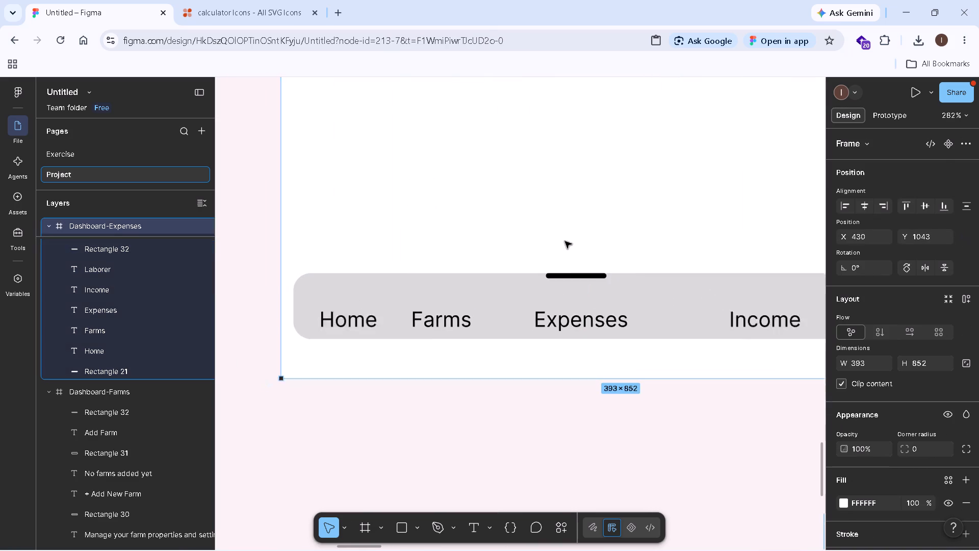
{"action": "scroll", "coordinate": [565, 241], "scroll_direction": "up", "scroll_amount": 1, "text": "ctrl"}
{"action": "scroll", "coordinate": [565, 241], "scroll_direction": "down", "scroll_amount": 12, "text": "ctrl"}
{"action": "left_click", "coordinate": [540, 330]}
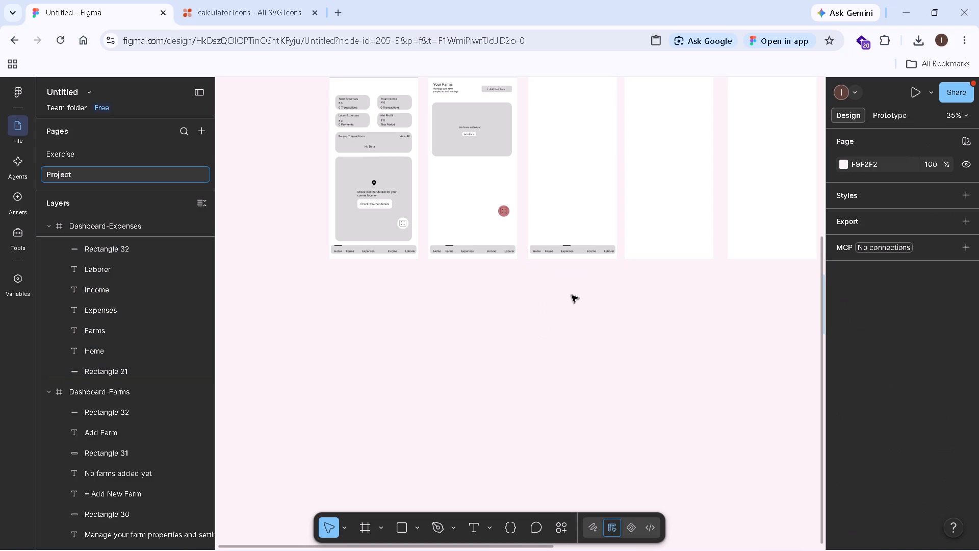
Copy the Dashboard-Farms header bar with its grid icon, Farms title and bell icon into the Dashboard-Expenses frame.
{"action": "key", "text": "h"}
{"action": "left_click_drag", "start_coordinate": [574, 189], "coordinate": [596, 456]}
{"action": "scroll", "coordinate": [505, 401], "scroll_direction": "up", "scroll_amount": 4, "text": "ctrl"}
{"action": "scroll", "coordinate": [505, 386], "scroll_direction": "down", "scroll_amount": 1, "text": "ctrl"}
{"action": "scroll", "coordinate": [510, 363], "scroll_direction": "up", "scroll_amount": 9, "text": "ctrl"}
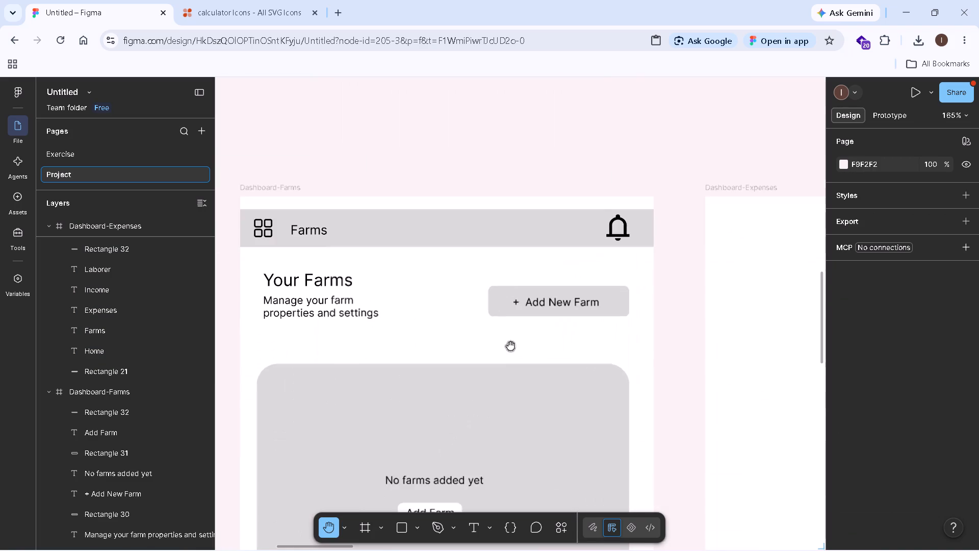
{"action": "left_click_drag", "start_coordinate": [351, 309], "coordinate": [450, 366], "text": "ctrl"}
{"action": "left_click_drag", "start_coordinate": [516, 368], "coordinate": [471, 383], "text": "ctrl"}
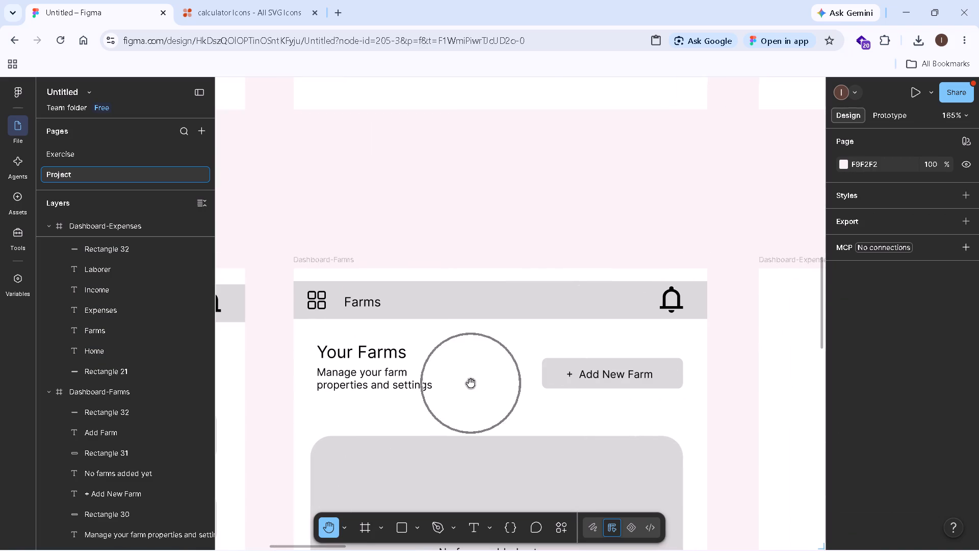
{"action": "left_click", "coordinate": [471, 383]}
{"action": "key", "text": "v"}
{"action": "left_click_drag", "start_coordinate": [306, 335], "coordinate": [550, 318]}
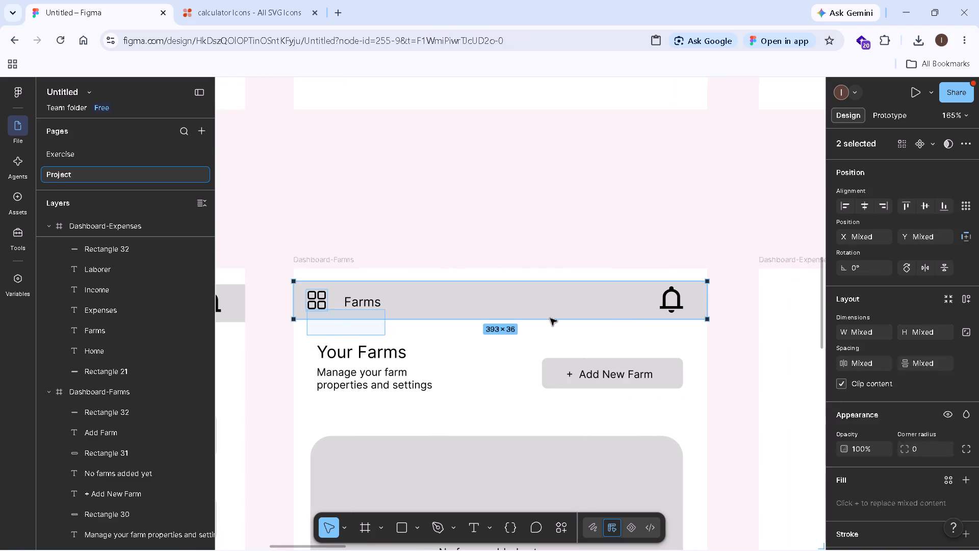
{"action": "left_click_drag", "start_coordinate": [550, 318], "coordinate": [698, 283]}
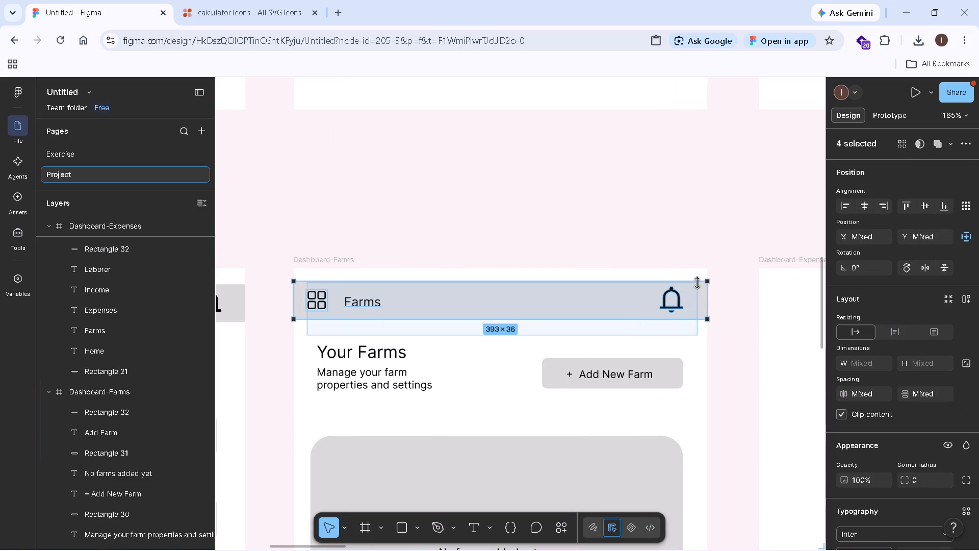
{"action": "right_click", "coordinate": [540, 311]}
{"action": "left_click", "coordinate": [599, 129]}
{"action": "left_click", "coordinate": [502, 231]}
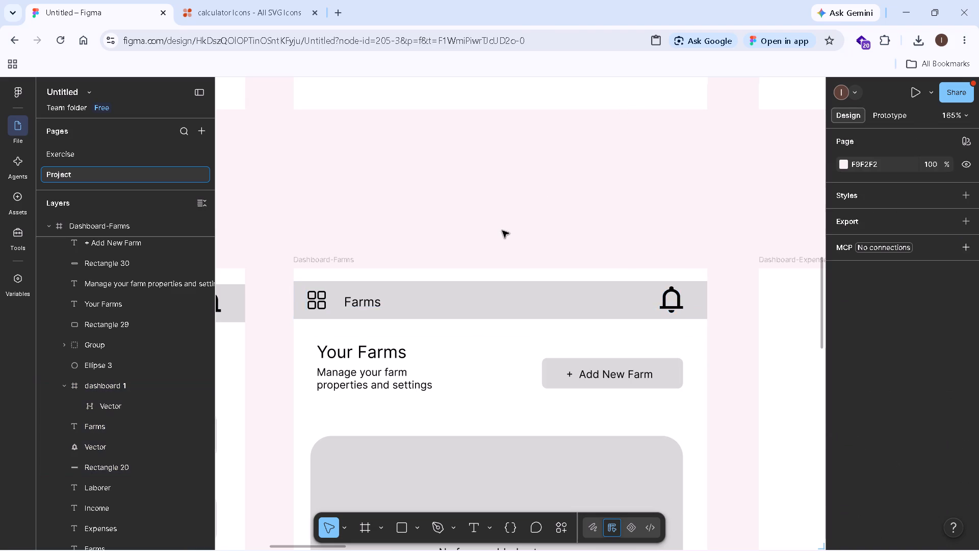
{"action": "scroll", "coordinate": [502, 231], "scroll_direction": "down", "scroll_amount": 11}
{"action": "left_click", "coordinate": [625, 284], "text": "ctrl"}
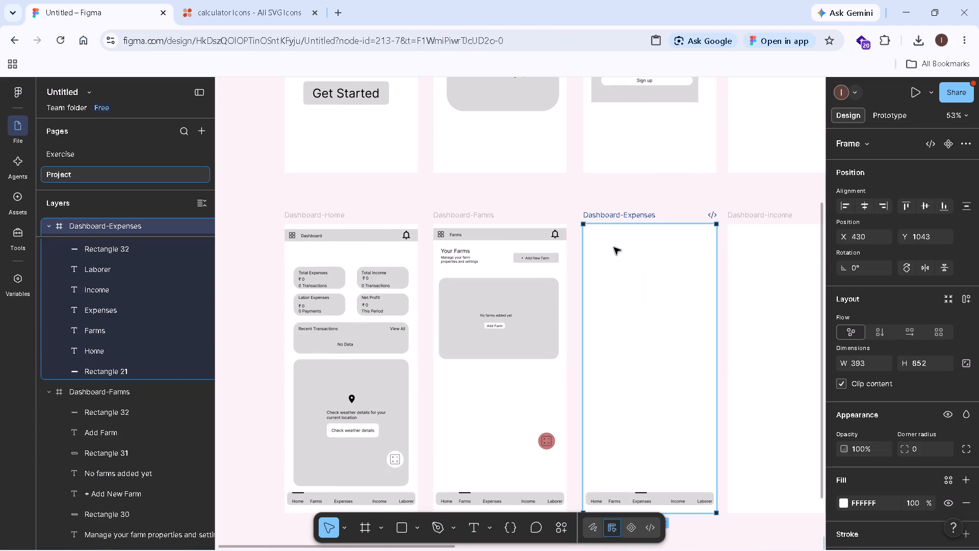
{"action": "key", "text": "ctrl+v"}
{"action": "left_click", "coordinate": [642, 271]}
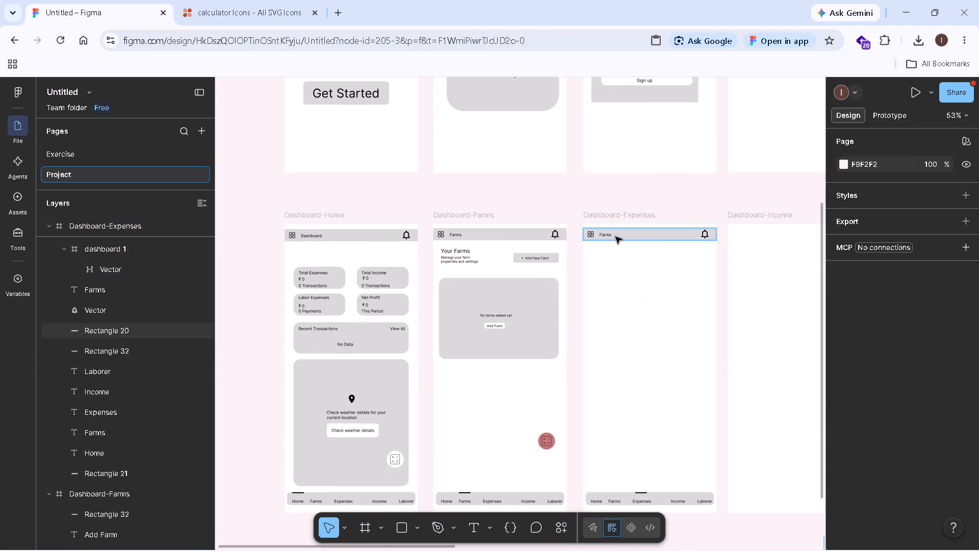
Change the header title in the Dashboard-Expenses frame to "Expenses".
{"action": "left_click", "coordinate": [611, 235]}
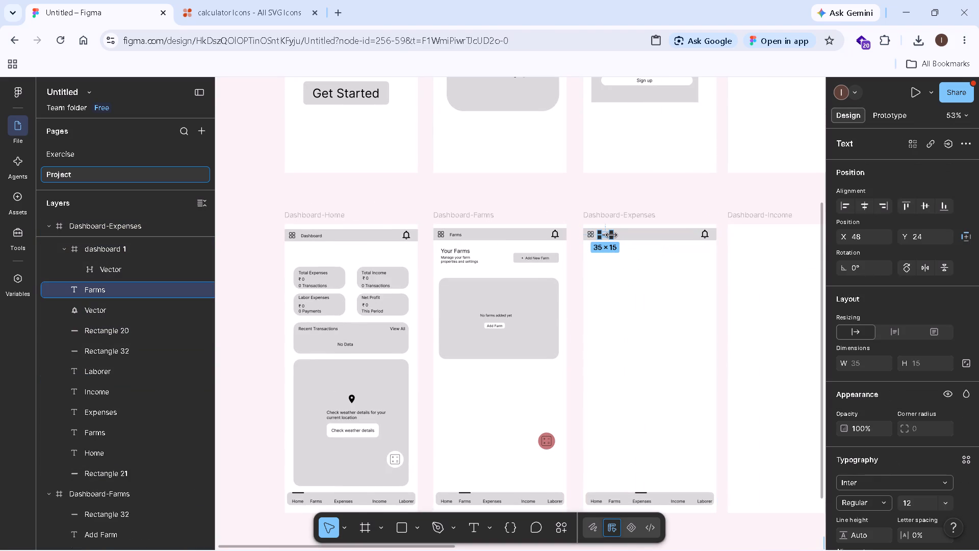
{"action": "scroll", "coordinate": [610, 235], "scroll_direction": "up", "scroll_amount": 3}
{"action": "scroll", "coordinate": [610, 235], "scroll_direction": "down", "scroll_amount": 1}
{"action": "scroll", "coordinate": [737, 331], "scroll_direction": "up", "scroll_amount": 6, "text": "ctrl"}
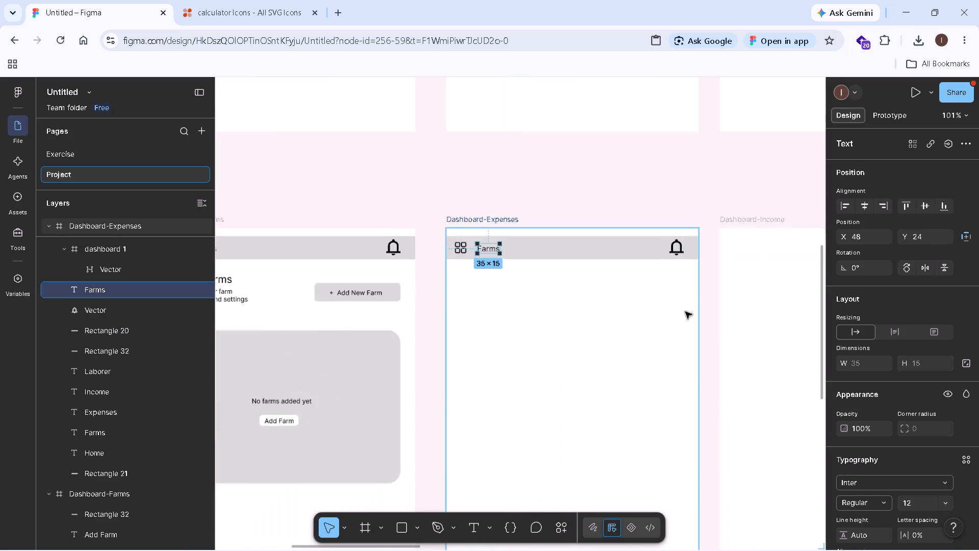
{"action": "scroll", "coordinate": [685, 312], "scroll_direction": "up", "scroll_amount": 10, "text": "ctrl"}
{"action": "key", "text": "h"}
{"action": "left_click_drag", "start_coordinate": [344, 305], "coordinate": [478, 370]}
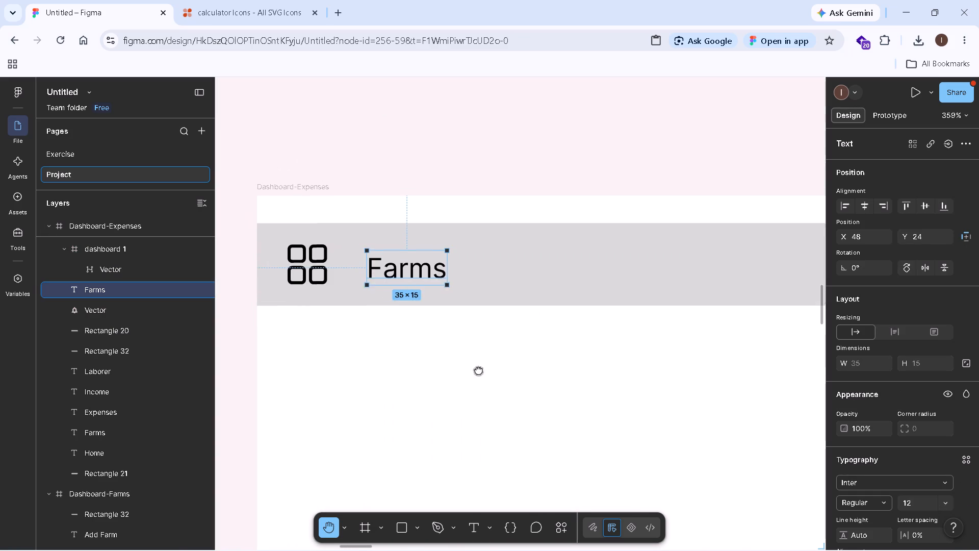
{"action": "left_click_drag", "start_coordinate": [478, 370], "coordinate": [483, 373]}
{"action": "key", "text": "v"}
{"action": "triple_click", "coordinate": [449, 273]}
{"action": "left_click", "coordinate": [449, 273]}
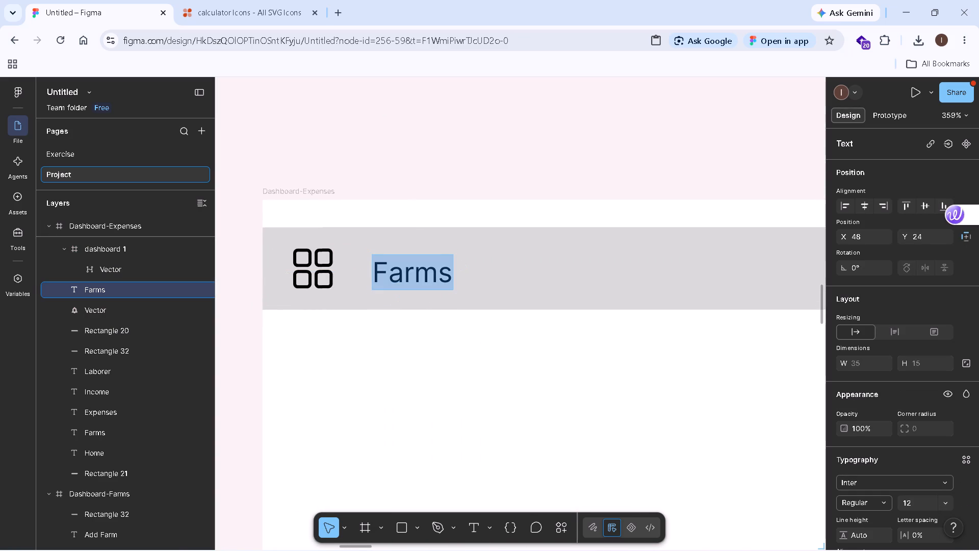
{"action": "triple_click", "coordinate": [449, 273]}
{"action": "left_click", "coordinate": [449, 273]}
{"action": "key", "text": "BackSpace"}
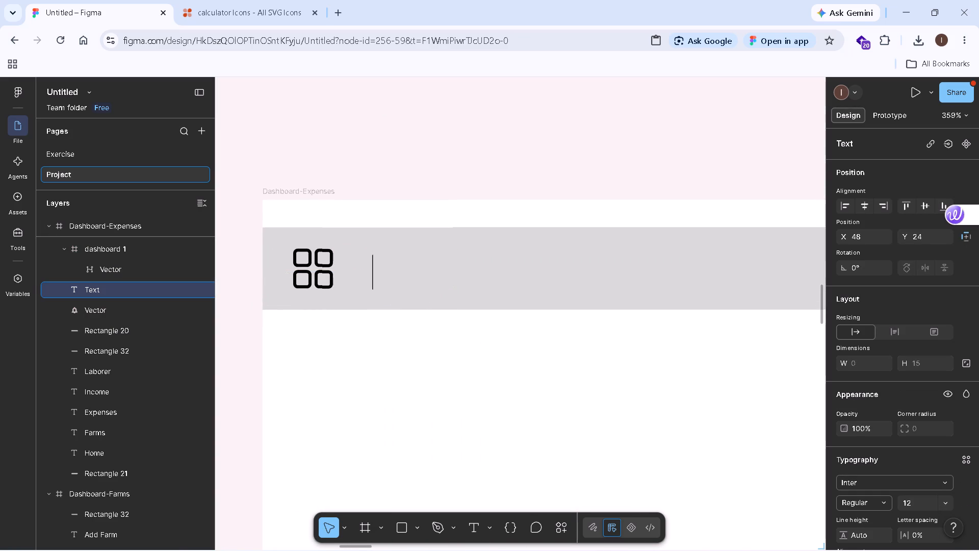
{"action": "type", "text": "Ex"}
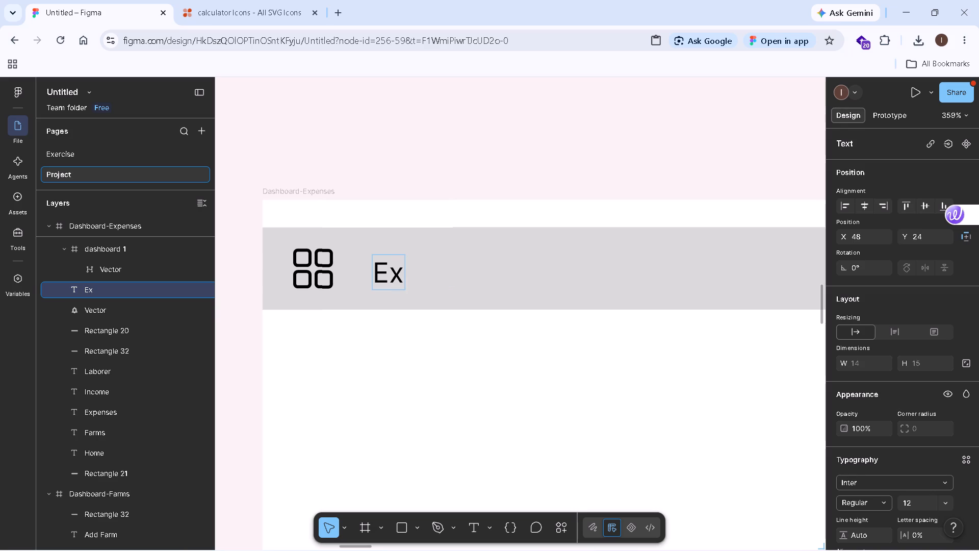
{"action": "type", "text": "penses"}
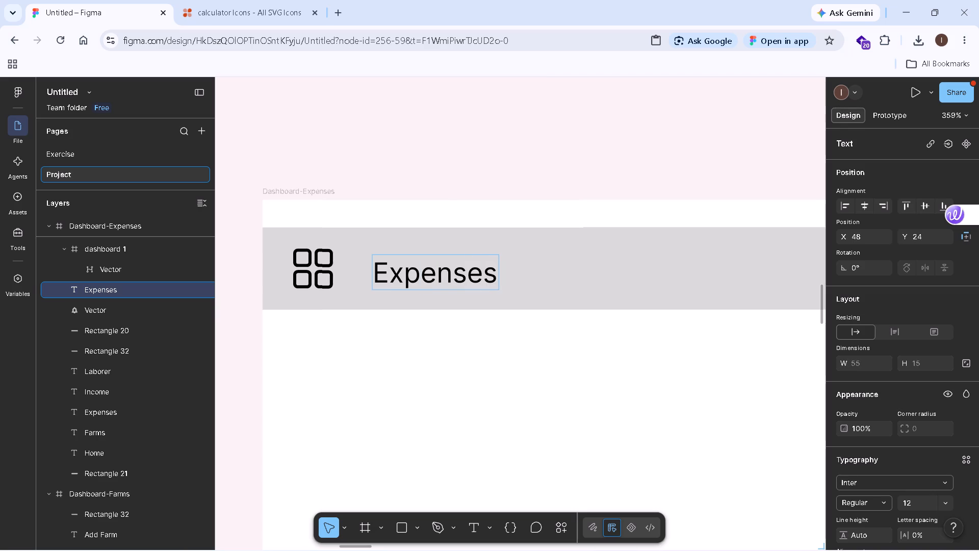
{"action": "left_click", "coordinate": [431, 78]}
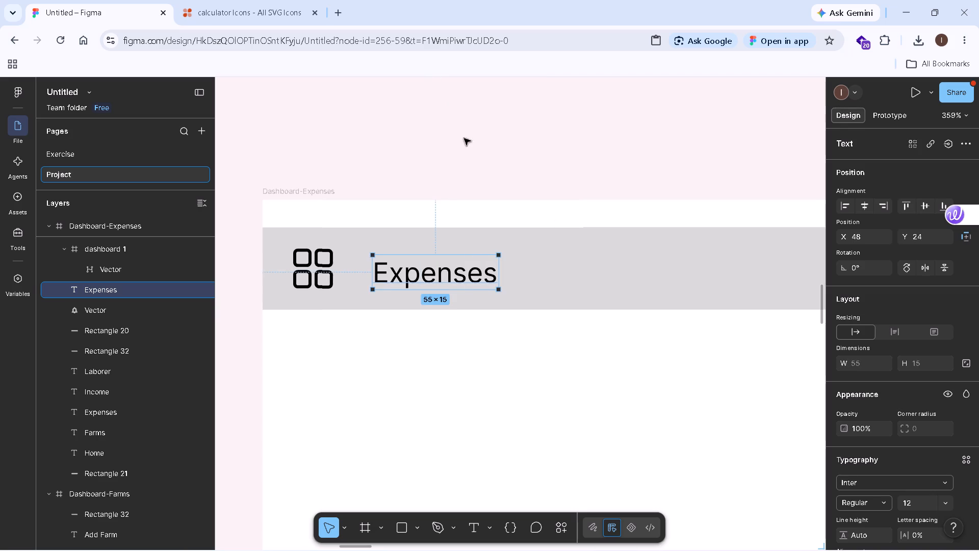
{"action": "left_click", "coordinate": [472, 172]}
Copy the complete Dashboard-Expenses bottom navigation bar, including its five labels and indicator bar, into the Dashboard-Income frame.
{"action": "scroll", "coordinate": [472, 171], "scroll_direction": "down", "scroll_amount": 13, "text": "ctrl"}
{"action": "scroll", "coordinate": [524, 278], "scroll_direction": "down", "scroll_amount": 7, "text": "ctrl"}
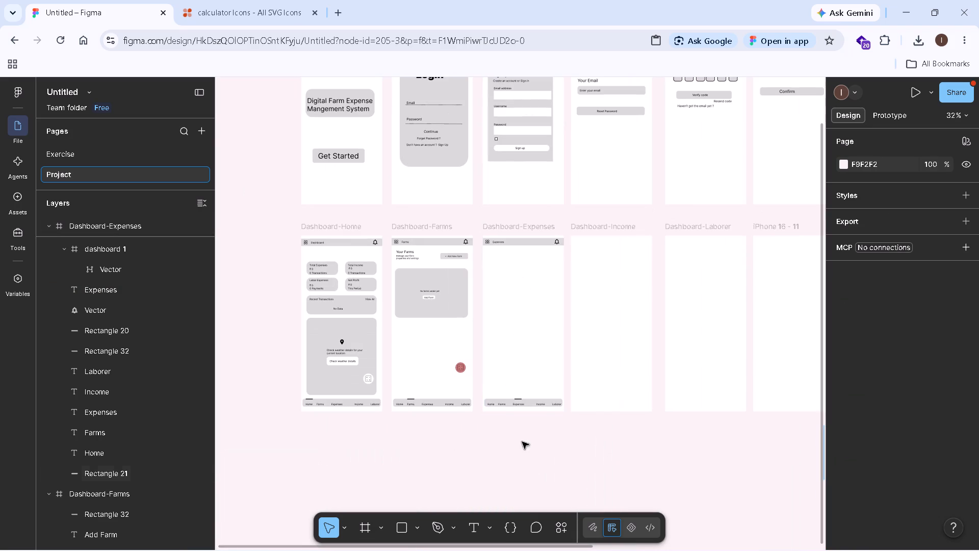
{"action": "left_click", "coordinate": [536, 463], "text": "ctrl"}
{"action": "scroll", "coordinate": [535, 459], "scroll_direction": "up", "scroll_amount": 2}
{"action": "scroll", "coordinate": [535, 459], "scroll_direction": "down", "scroll_amount": 1, "text": "ctrl"}
{"action": "scroll", "coordinate": [535, 459], "scroll_direction": "up", "scroll_amount": 8, "text": "ctrl"}
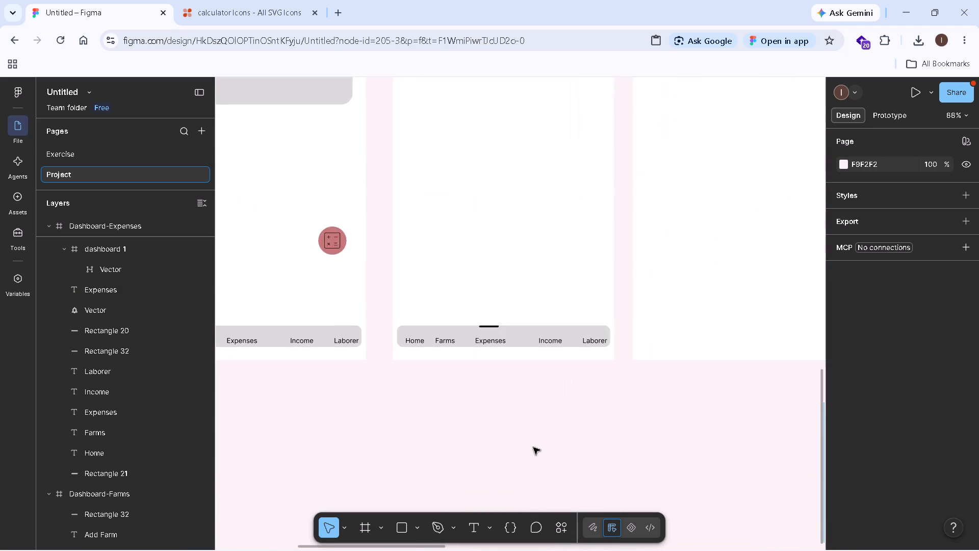
{"action": "scroll", "coordinate": [524, 436], "scroll_direction": "up", "scroll_amount": 4, "text": "ctrl"}
{"action": "key", "text": "h"}
{"action": "left_click_drag", "start_coordinate": [483, 358], "coordinate": [496, 491]}
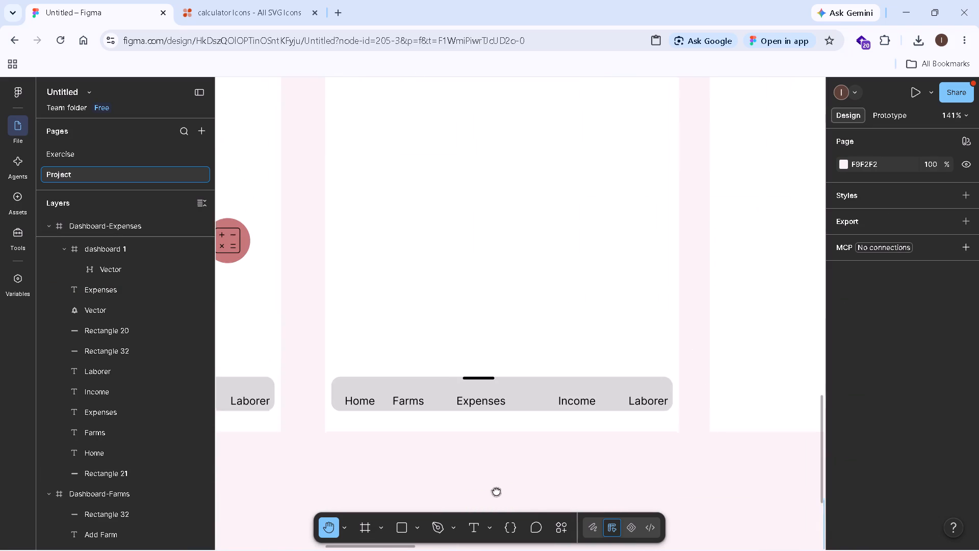
{"action": "left_click_drag", "start_coordinate": [496, 491], "coordinate": [497, 502]}
{"action": "scroll", "coordinate": [500, 500], "scroll_direction": "down", "scroll_amount": 11, "text": "ctrl"}
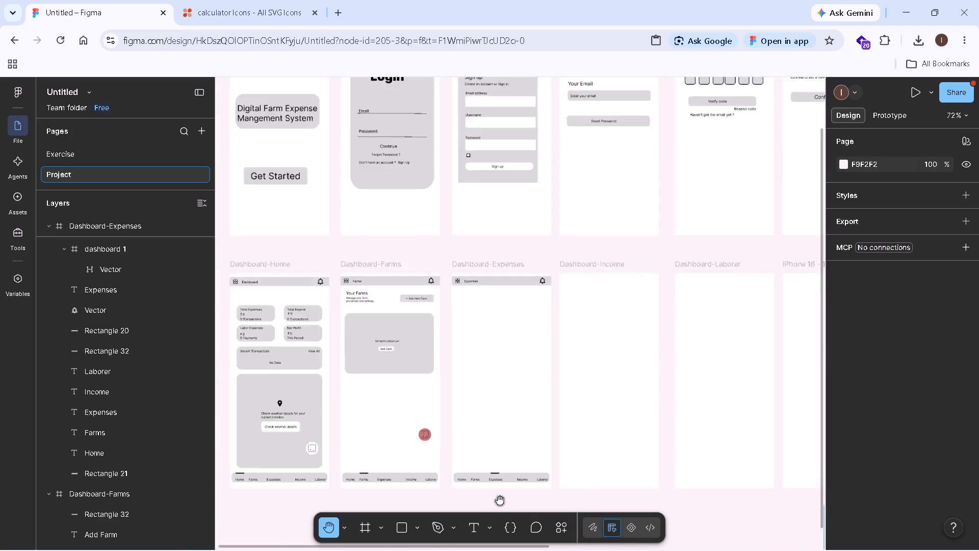
{"action": "scroll", "coordinate": [501, 496], "scroll_direction": "up", "scroll_amount": 10, "text": "ctrl"}
{"action": "left_click_drag", "start_coordinate": [499, 484], "coordinate": [499, 422], "text": "ctrl"}
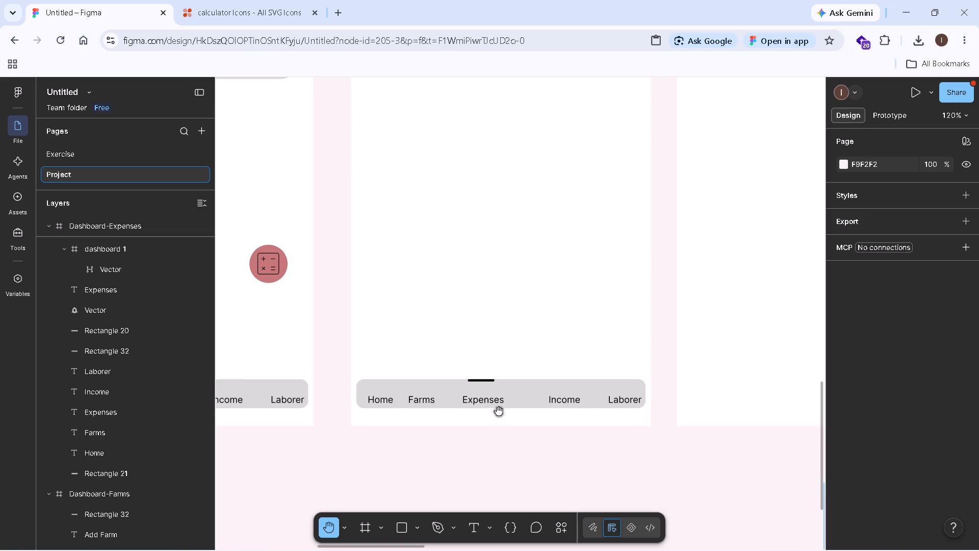
{"action": "left_click", "coordinate": [494, 433]}
{"action": "key", "text": "v"}
{"action": "left_click_drag", "start_coordinate": [360, 369], "coordinate": [625, 411]}
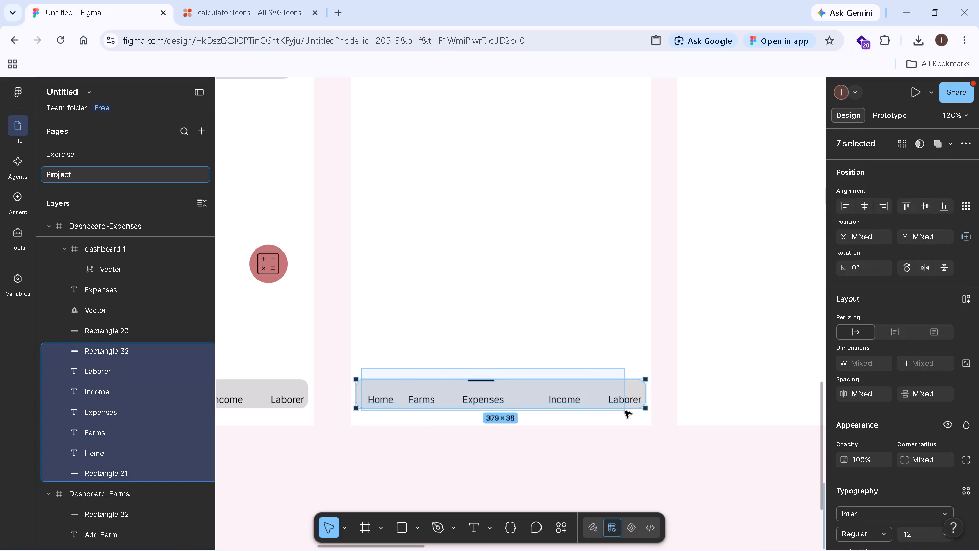
{"action": "left_click_drag", "start_coordinate": [625, 411], "coordinate": [629, 411]}
{"action": "right_click", "coordinate": [592, 389]}
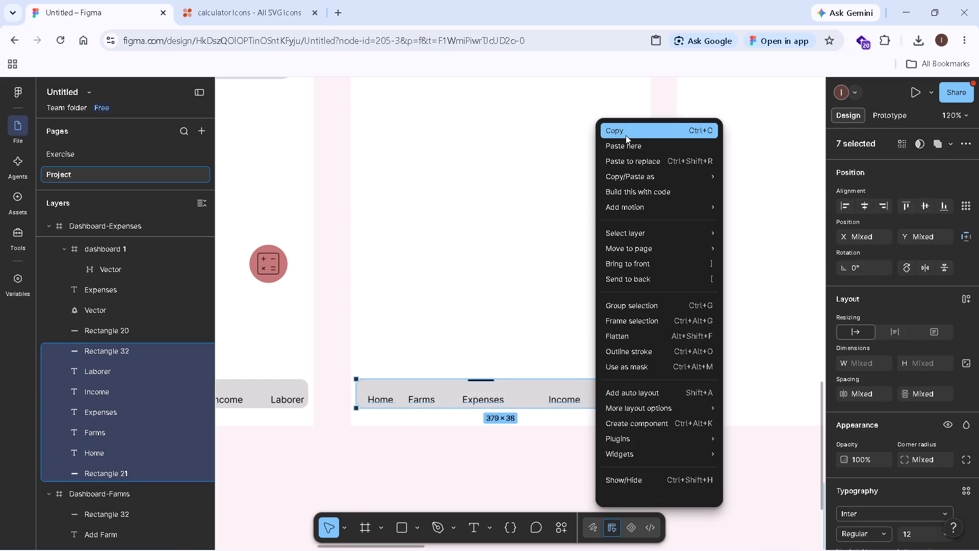
{"action": "left_click", "coordinate": [626, 133]}
{"action": "left_click", "coordinate": [563, 246]}
{"action": "scroll", "coordinate": [563, 247], "scroll_direction": "down", "scroll_amount": 4}
{"action": "scroll", "coordinate": [563, 247], "scroll_direction": "down", "scroll_amount": 5, "text": "ctrl"}
{"action": "scroll", "coordinate": [563, 247], "scroll_direction": "up", "scroll_amount": 1, "text": "ctrl"}
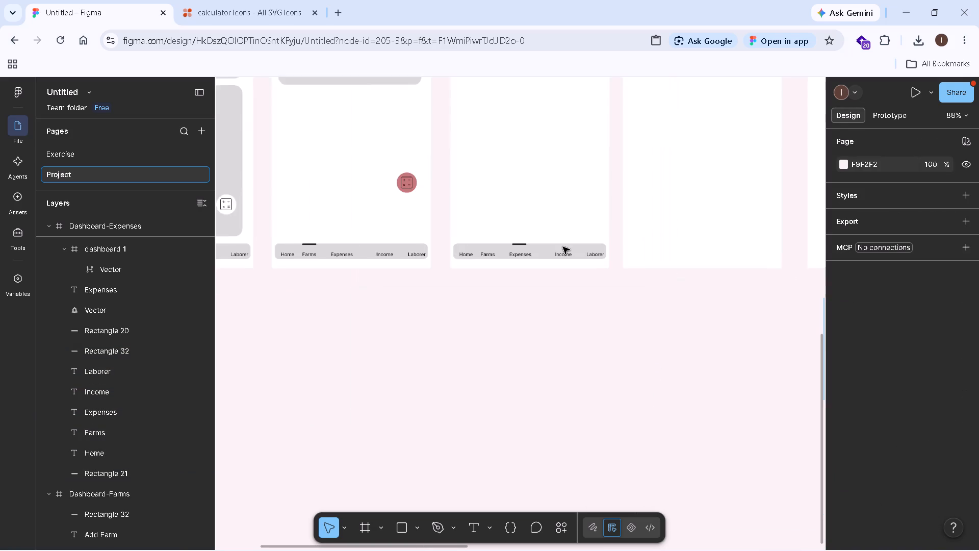
{"action": "key", "text": "h"}
{"action": "left_click_drag", "start_coordinate": [654, 345], "coordinate": [491, 513]}
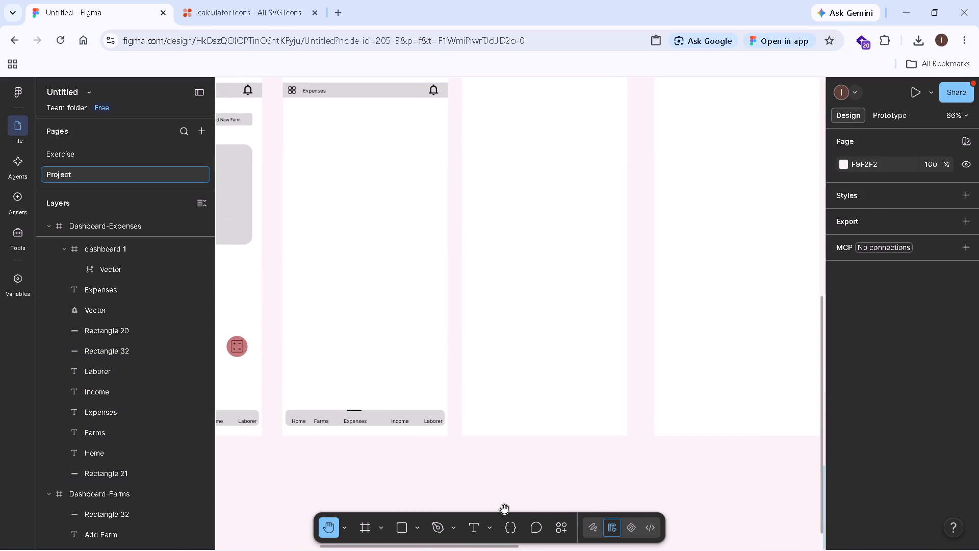
{"action": "key", "text": "v"}
{"action": "left_click", "coordinate": [527, 355]}
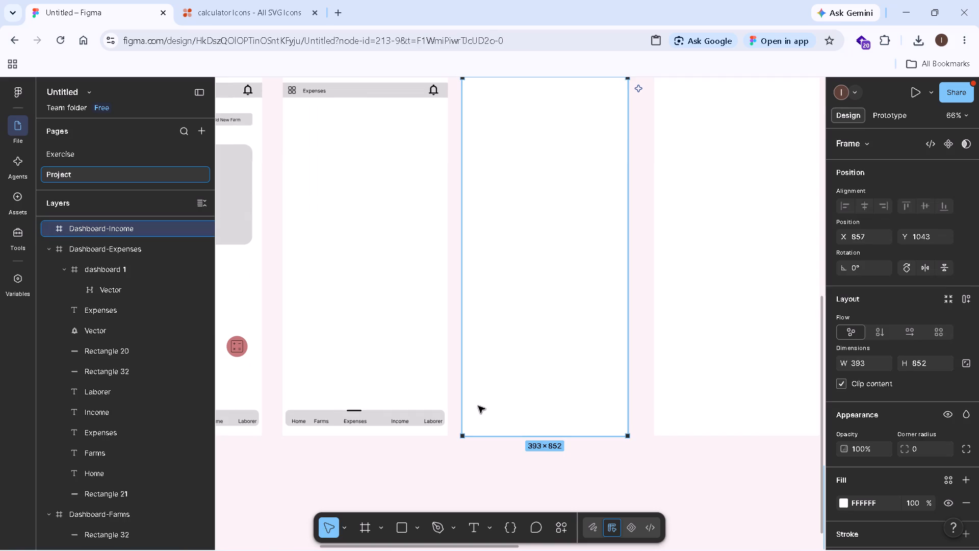
{"action": "key", "text": "ctrl+v"}
{"action": "double_click", "coordinate": [496, 449]}
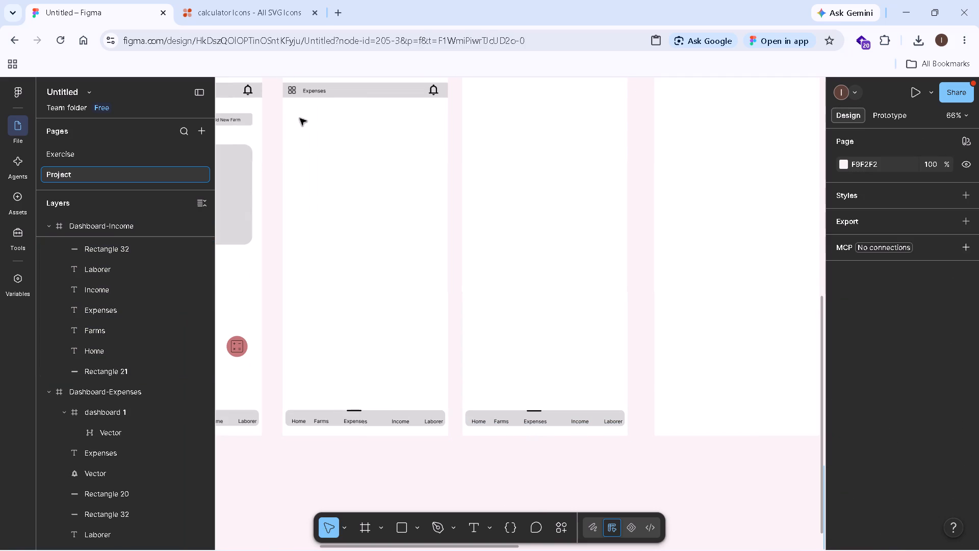
Paste the copied bottom navigation bar with its labels and indicator bar into the Dashboard-Laborer frame.
{"action": "key", "text": "h"}
{"action": "left_click_drag", "start_coordinate": [304, 112], "coordinate": [287, 121]}
{"action": "scroll", "coordinate": [406, 224], "scroll_direction": "down", "scroll_amount": 6, "text": "ctrl"}
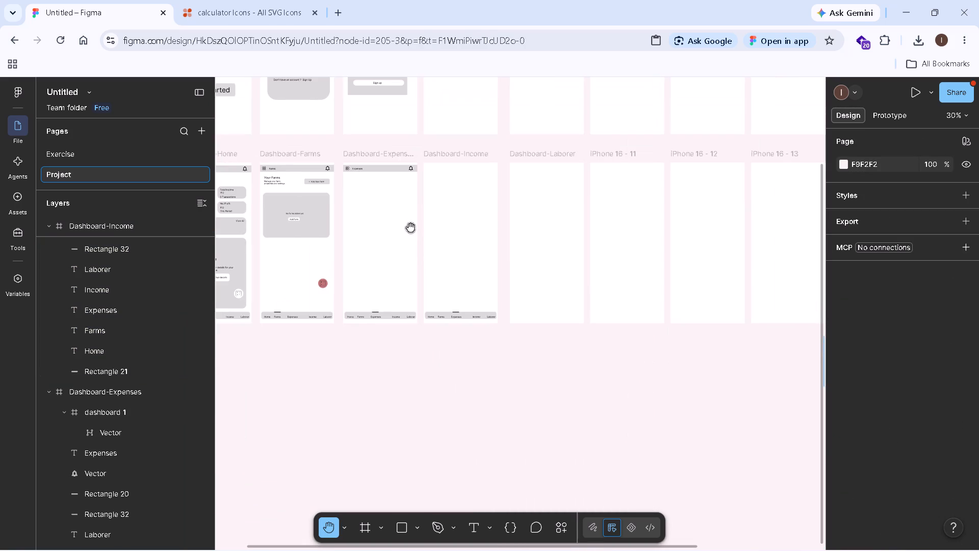
{"action": "left_click", "coordinate": [539, 273]}
{"action": "key", "text": "v"}
{"action": "left_click", "coordinate": [539, 273]}
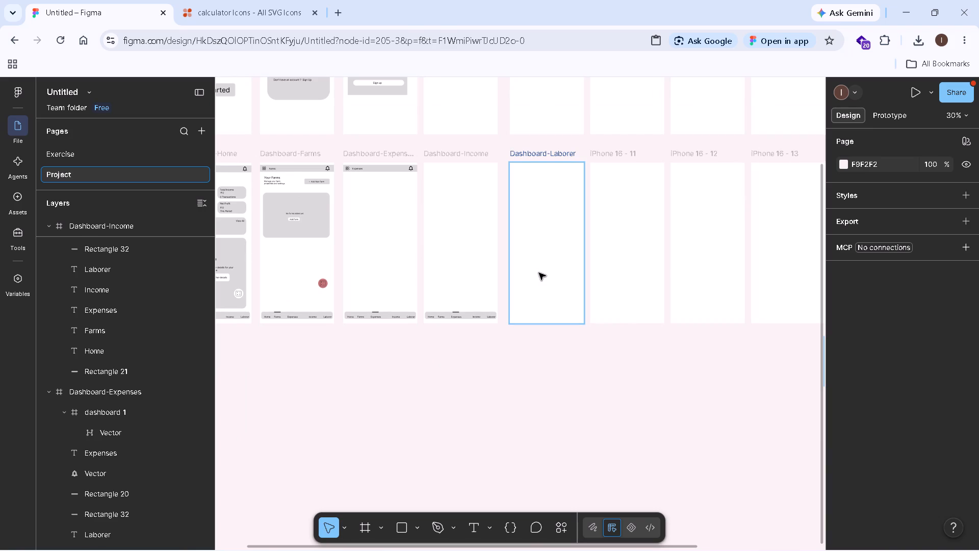
{"action": "left_click", "coordinate": [512, 384]}
{"action": "left_click", "coordinate": [472, 263]}
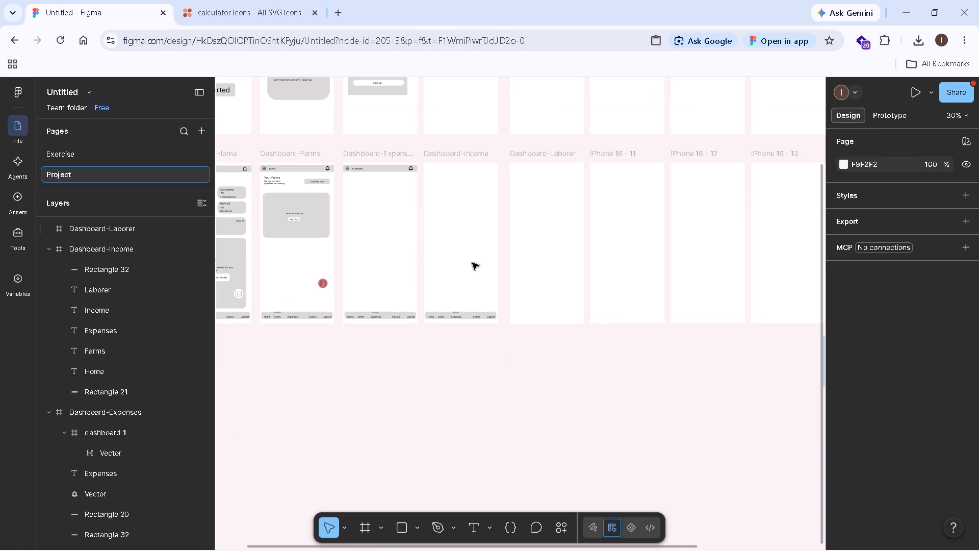
{"action": "left_click", "coordinate": [522, 289]}
{"action": "left_click", "coordinate": [449, 156]}
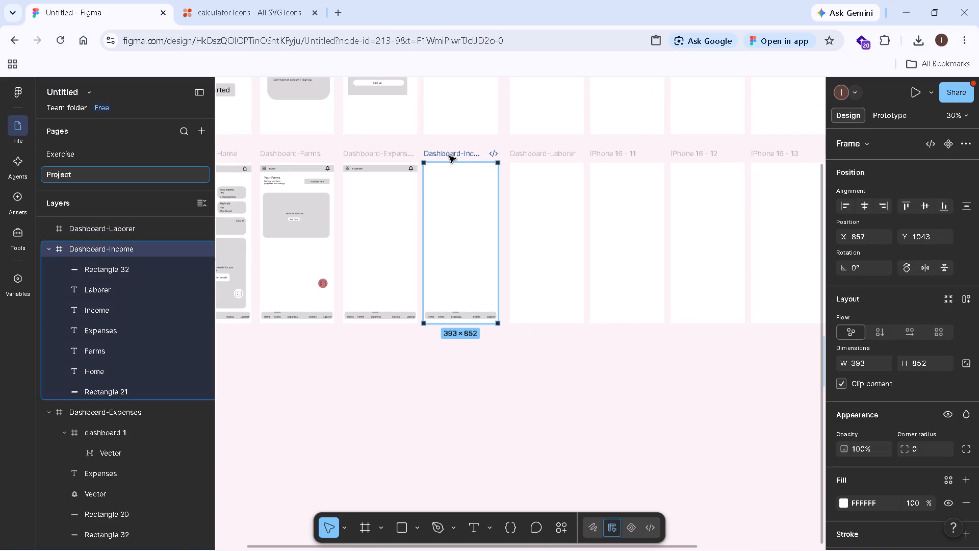
{"action": "left_click", "coordinate": [545, 159]}
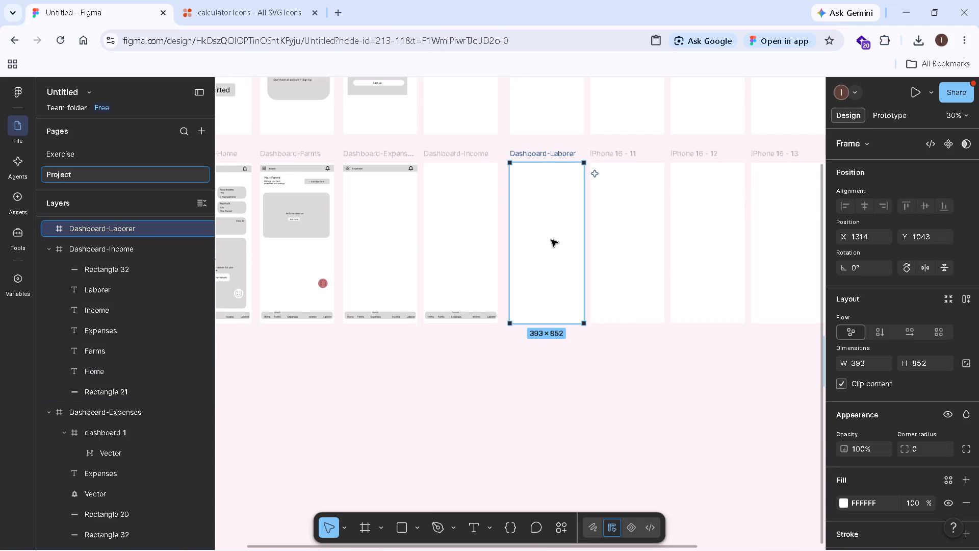
{"action": "left_click", "coordinate": [550, 251]}
{"action": "left_click", "coordinate": [512, 358]}
{"action": "scroll", "coordinate": [531, 348], "scroll_direction": "up", "scroll_amount": 5}
{"action": "scroll", "coordinate": [531, 344], "scroll_direction": "down", "scroll_amount": 5, "text": "ctrl"}
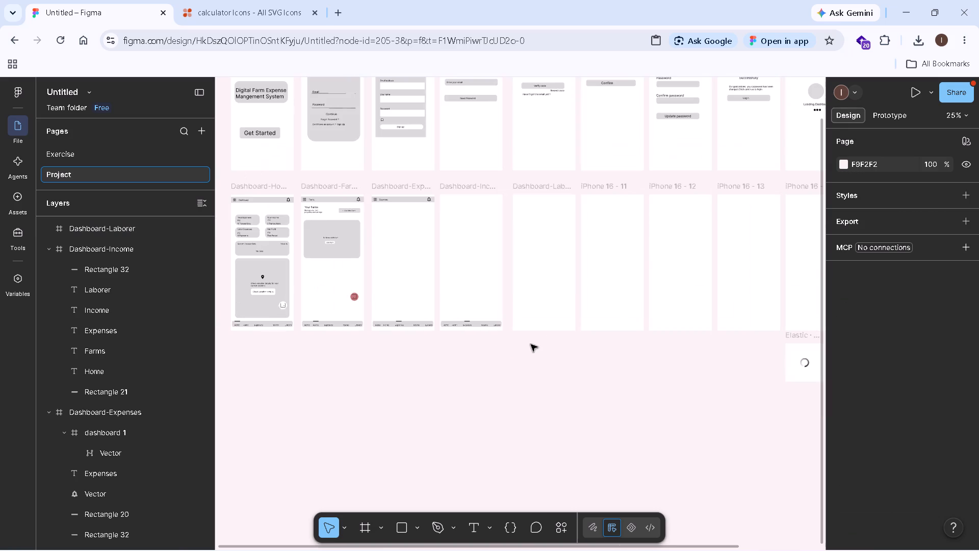
{"action": "left_click", "coordinate": [529, 189]}
{"action": "key", "text": "ctrl+v"}
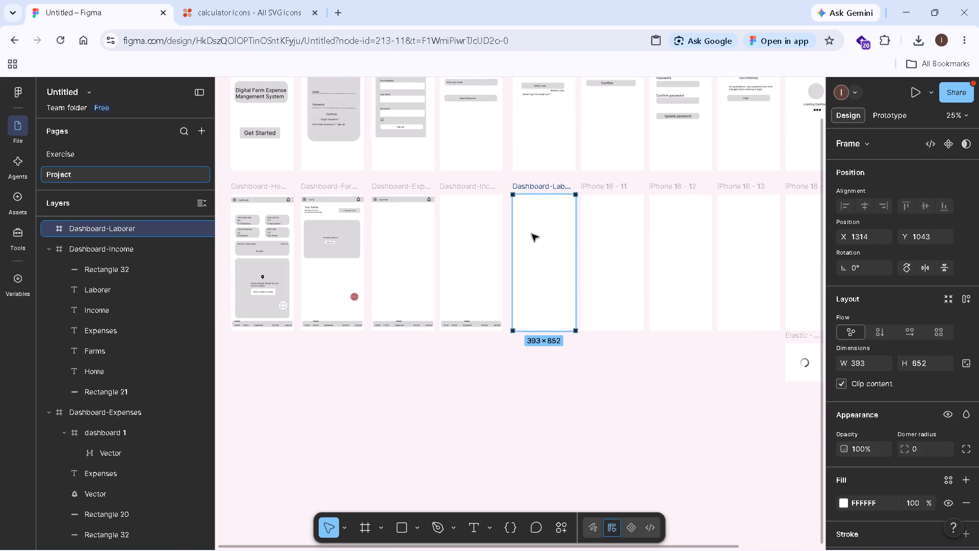
Copy the Dashboard-Expenses header bar with its grid icon, title and bell icon into the Dashboard-Income frame.
{"action": "left_click", "coordinate": [473, 379]}
{"action": "scroll", "coordinate": [386, 217], "scroll_direction": "up", "scroll_amount": 2, "text": "ctrl"}
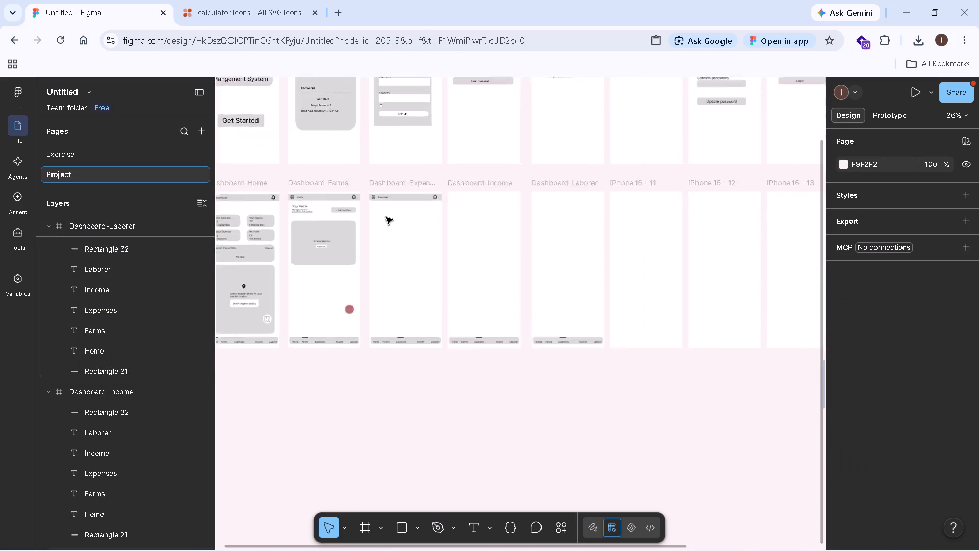
{"action": "scroll", "coordinate": [386, 217], "scroll_direction": "up", "scroll_amount": 4, "text": "ctrl"}
{"action": "scroll", "coordinate": [375, 197], "scroll_direction": "down", "scroll_amount": 1, "text": "ctrl"}
{"action": "scroll", "coordinate": [375, 197], "scroll_direction": "up", "scroll_amount": 15, "text": "ctrl"}
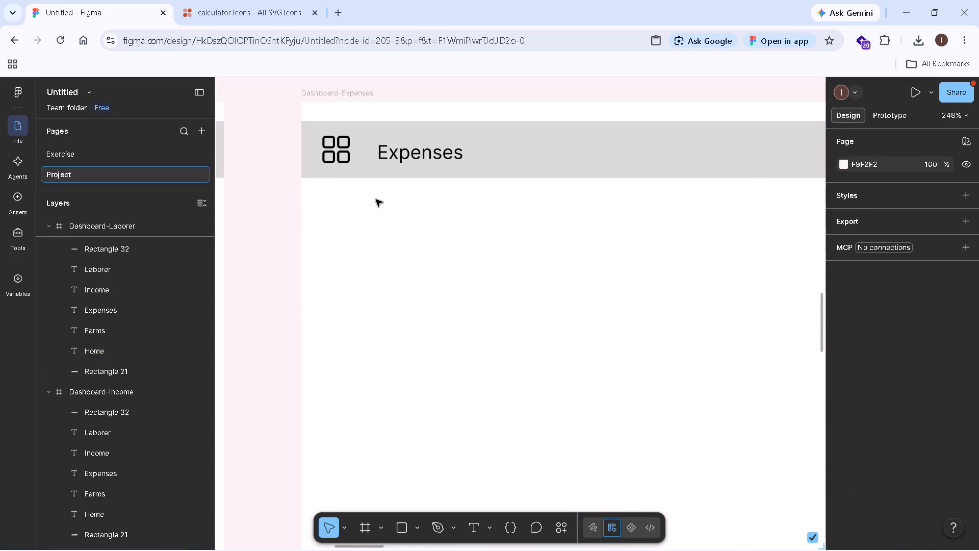
{"action": "key", "text": "v"}
{"action": "left_click_drag", "start_coordinate": [333, 217], "coordinate": [612, 167]}
{"action": "scroll", "coordinate": [612, 167], "scroll_direction": "down", "scroll_amount": 4}
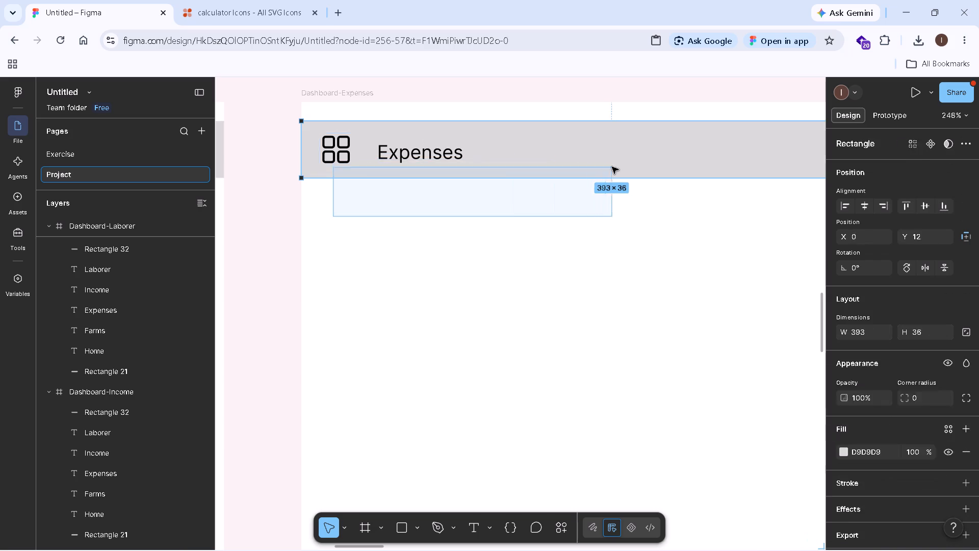
{"action": "left_click_drag", "start_coordinate": [612, 167], "coordinate": [624, 99]}
{"action": "scroll", "coordinate": [624, 99], "scroll_direction": "down", "scroll_amount": 2, "text": "ctrl"}
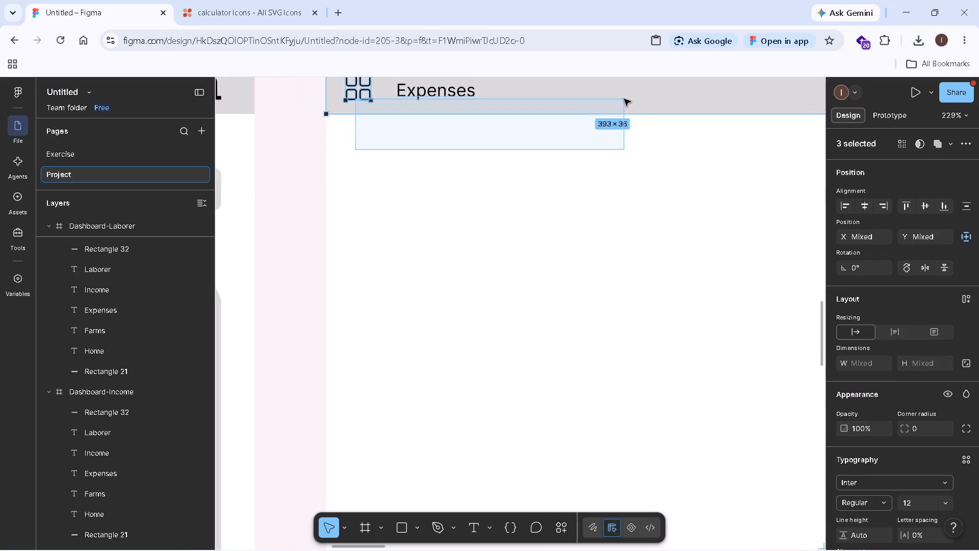
{"action": "left_click_drag", "start_coordinate": [624, 99], "coordinate": [746, 106]}
{"action": "scroll", "coordinate": [624, 99], "scroll_direction": "down", "scroll_amount": 1, "text": "ctrl"}
{"action": "scroll", "coordinate": [623, 102], "scroll_direction": "up", "scroll_amount": 1, "text": "ctrl"}
{"action": "scroll", "coordinate": [622, 104], "scroll_direction": "down", "scroll_amount": 4, "text": "ctrl"}
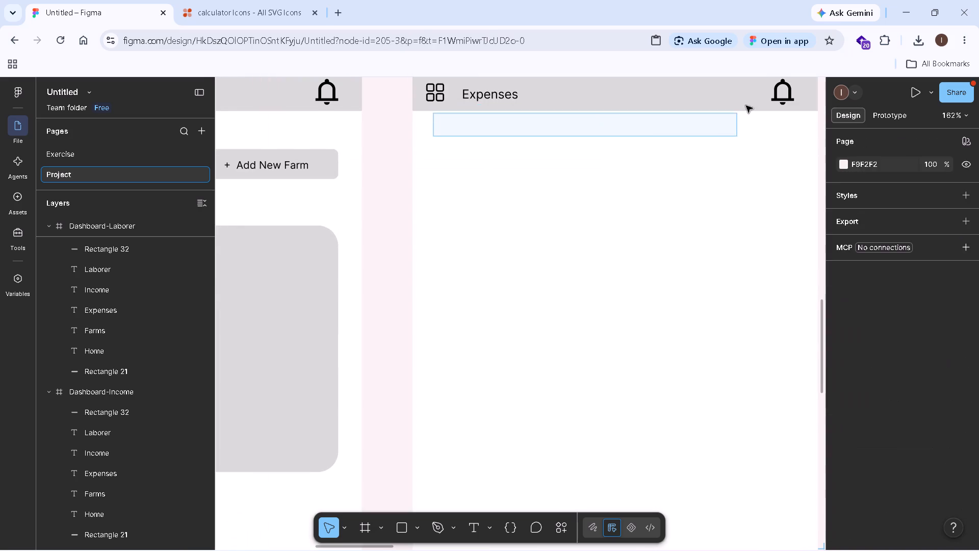
{"action": "left_click_drag", "start_coordinate": [746, 106], "coordinate": [802, 167]}
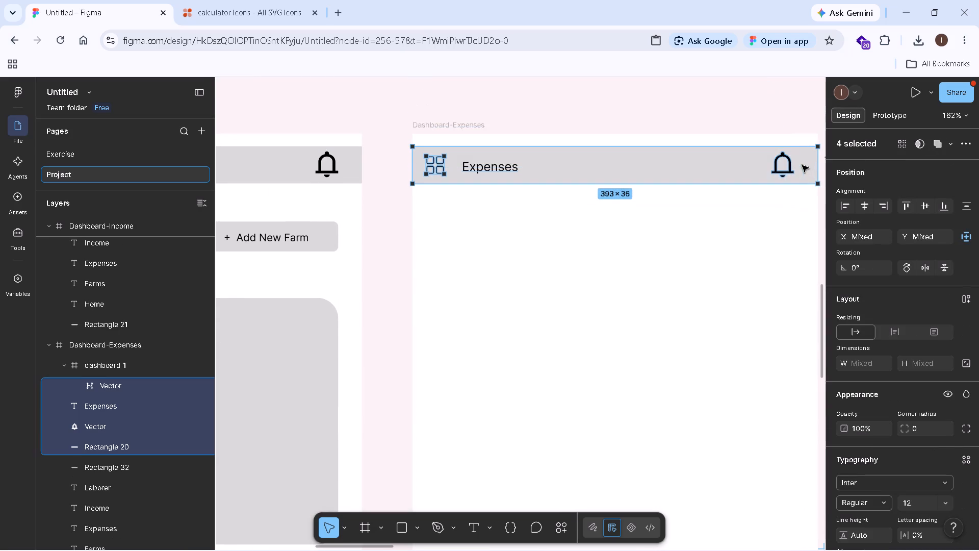
{"action": "right_click", "coordinate": [656, 168]}
{"action": "left_click", "coordinate": [673, 125]}
{"action": "left_click", "coordinate": [661, 199]}
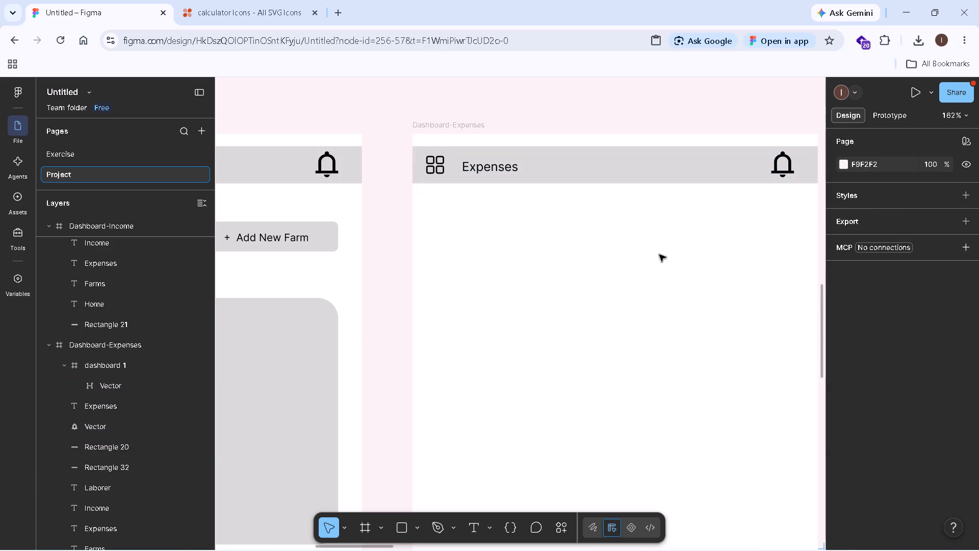
{"action": "key", "text": "h"}
{"action": "left_click_drag", "start_coordinate": [685, 284], "coordinate": [354, 308]}
{"action": "scroll", "coordinate": [365, 295], "scroll_direction": "down", "scroll_amount": 13}
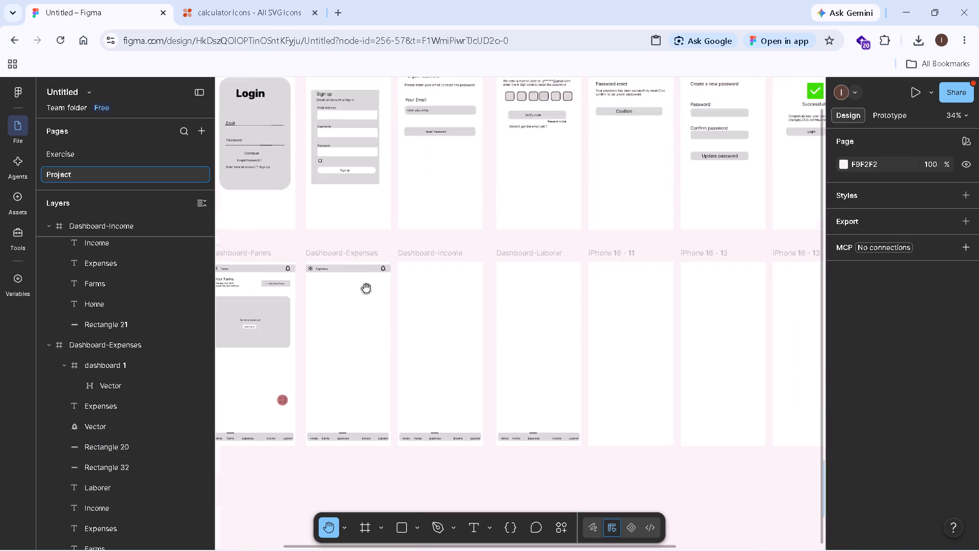
{"action": "left_click_drag", "start_coordinate": [433, 221], "coordinate": [448, 249]}
{"action": "key", "text": "v"}
{"action": "left_click", "coordinate": [448, 249]}
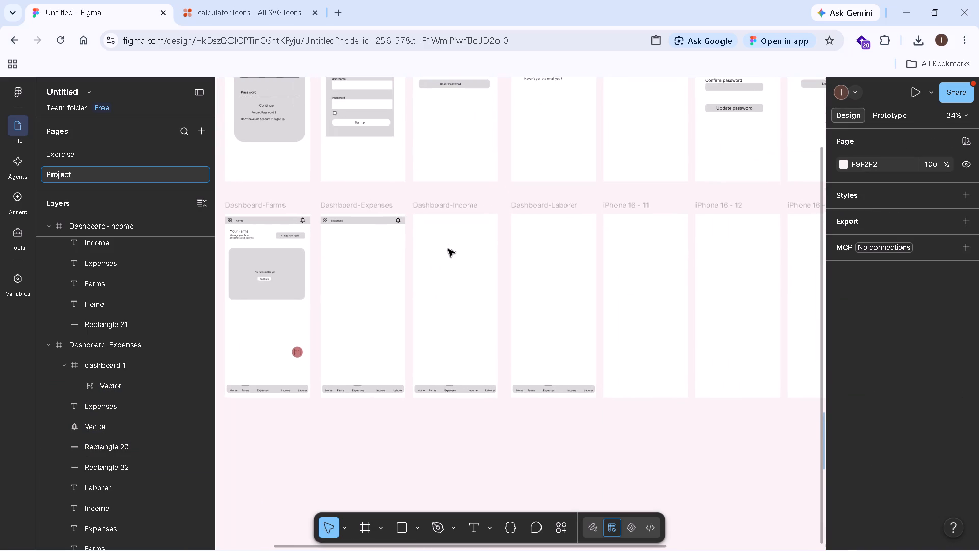
{"action": "left_click", "coordinate": [431, 205]}
{"action": "key", "text": "ctrl+v"}
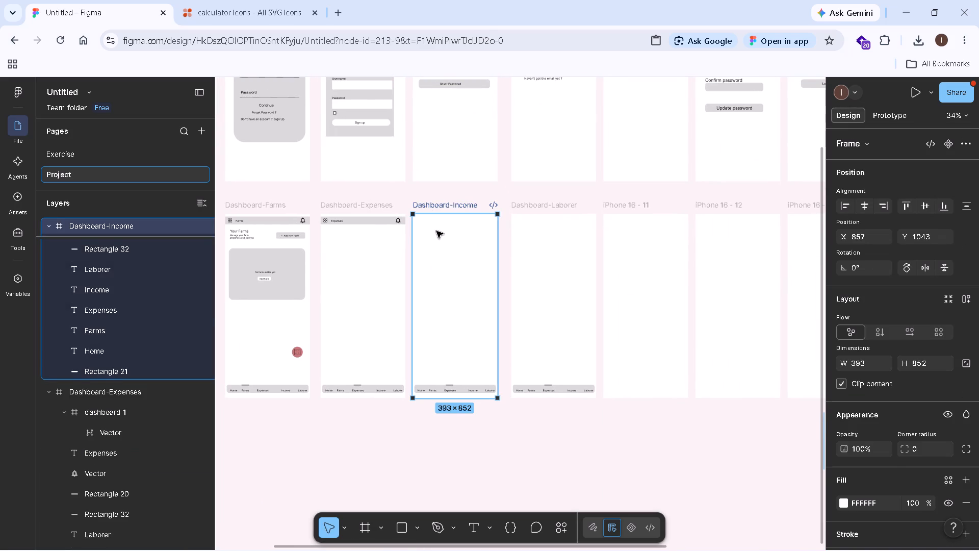
Paste the copied header bar with its grid icon, title and bell icon into the Dashboard-Laborer frame.
{"action": "left_click", "coordinate": [534, 208]}
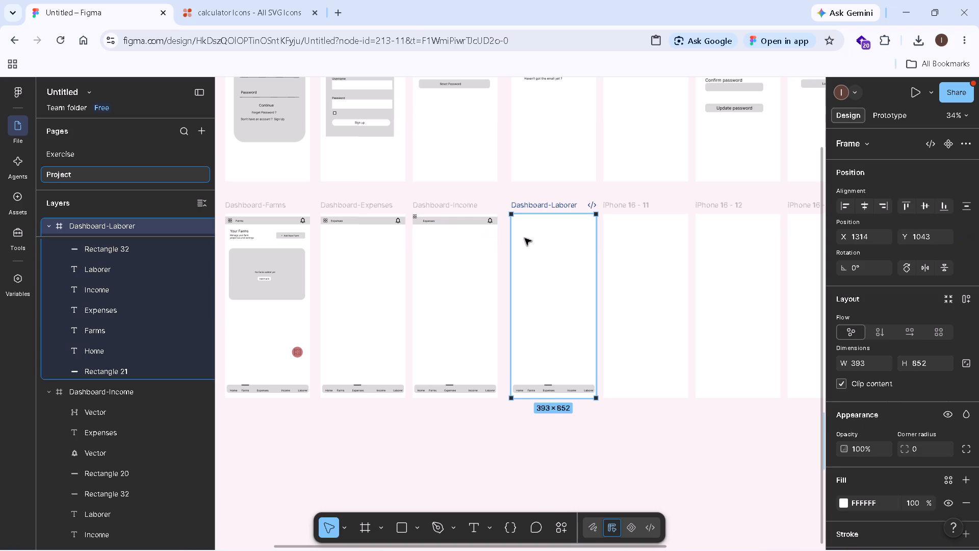
{"action": "key", "text": "ctrl+v"}
{"action": "left_click", "coordinate": [428, 265]}
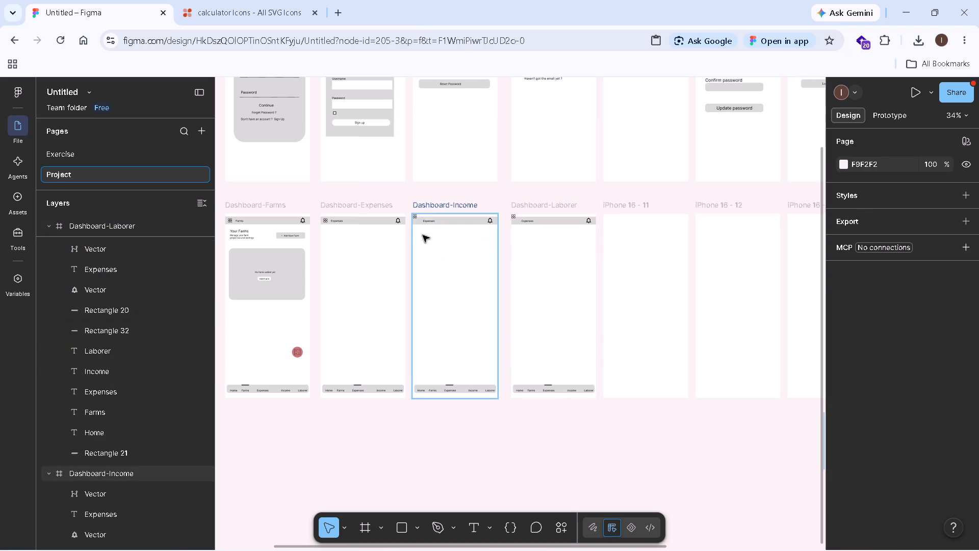
Move the grid icon in the Dashboard-Income frame down onto the header bar, at about X 4, Y 19.
{"action": "scroll", "coordinate": [423, 235], "scroll_direction": "up", "scroll_amount": 8, "text": "ctrl"}
{"action": "scroll", "coordinate": [422, 202], "scroll_direction": "down", "scroll_amount": 1, "text": "ctrl"}
{"action": "scroll", "coordinate": [425, 208], "scroll_direction": "up", "scroll_amount": 13, "text": "ctrl"}
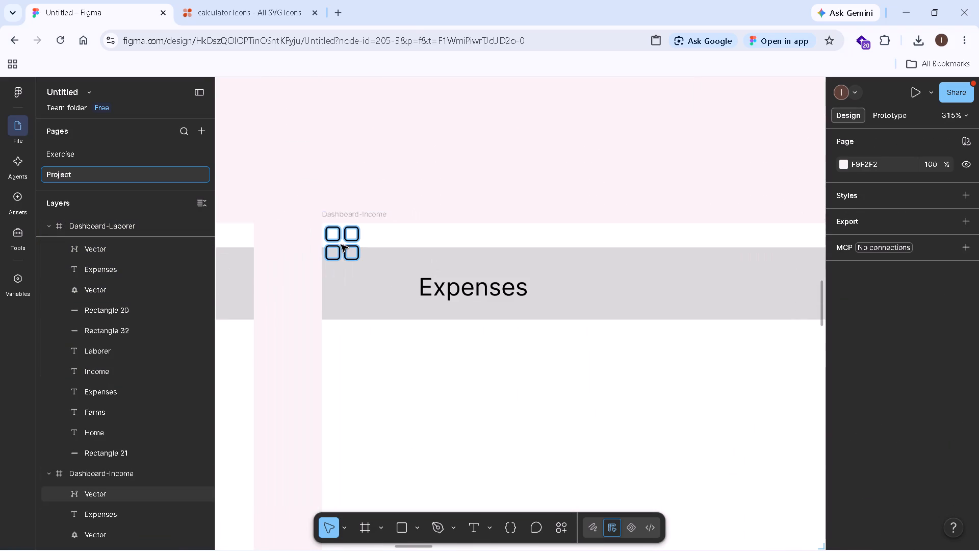
{"action": "left_click_drag", "start_coordinate": [339, 247], "coordinate": [343, 283]}
{"action": "left_click", "coordinate": [388, 359]}
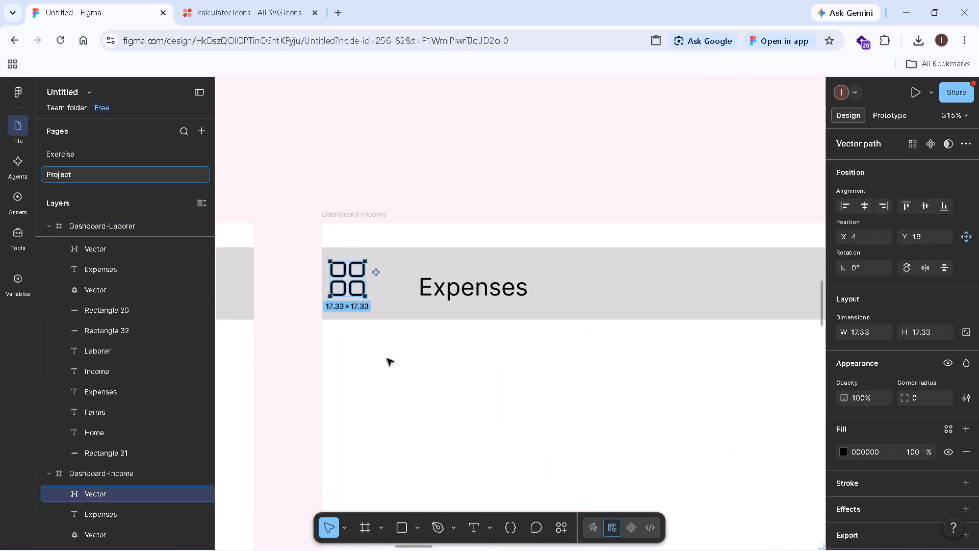
Change the header title in the Dashboard-Income frame to "Income".
{"action": "scroll", "coordinate": [389, 359], "scroll_direction": "down", "scroll_amount": 12, "text": "ctrl"}
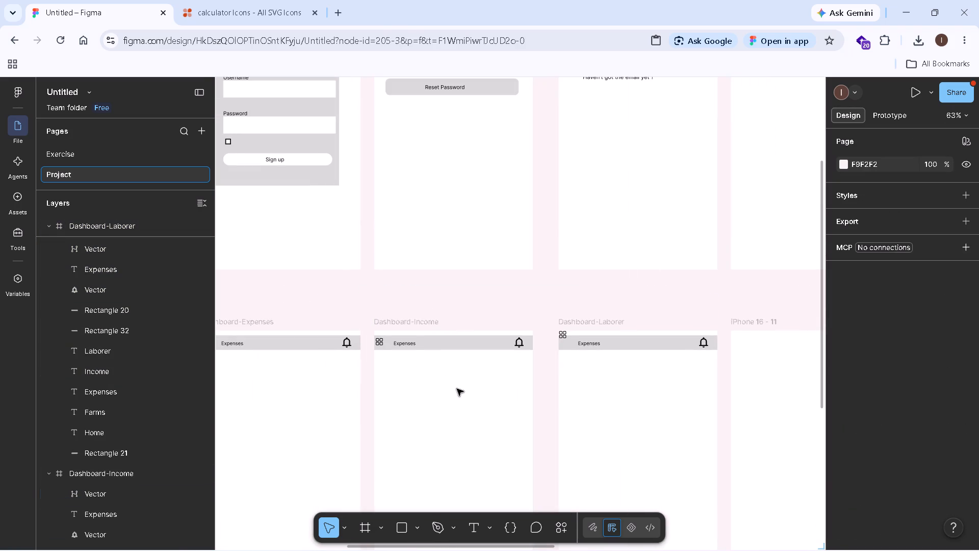
{"action": "key", "text": "h"}
{"action": "left_click_drag", "start_coordinate": [448, 402], "coordinate": [451, 316]}
{"action": "key", "text": "v"}
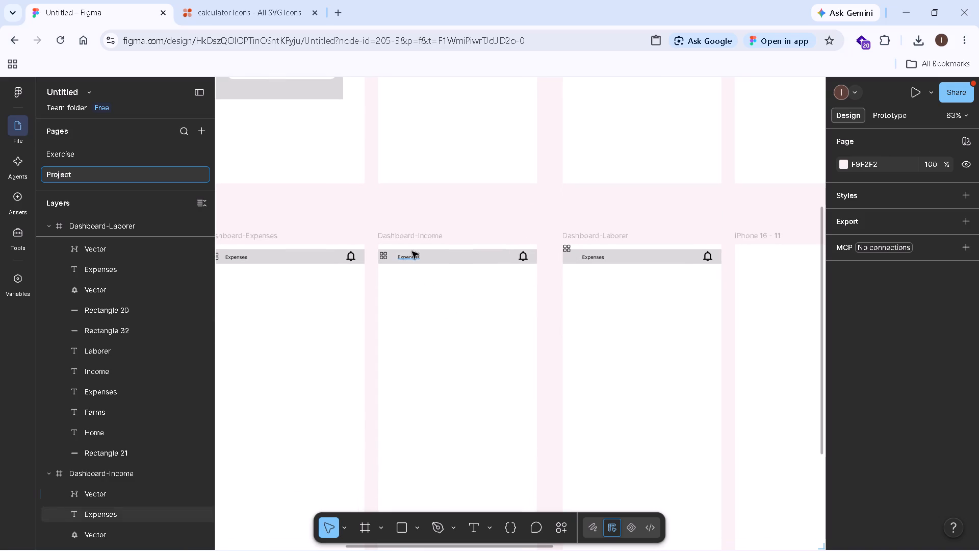
{"action": "scroll", "coordinate": [416, 258], "scroll_direction": "up", "scroll_amount": 14, "text": "ctrl"}
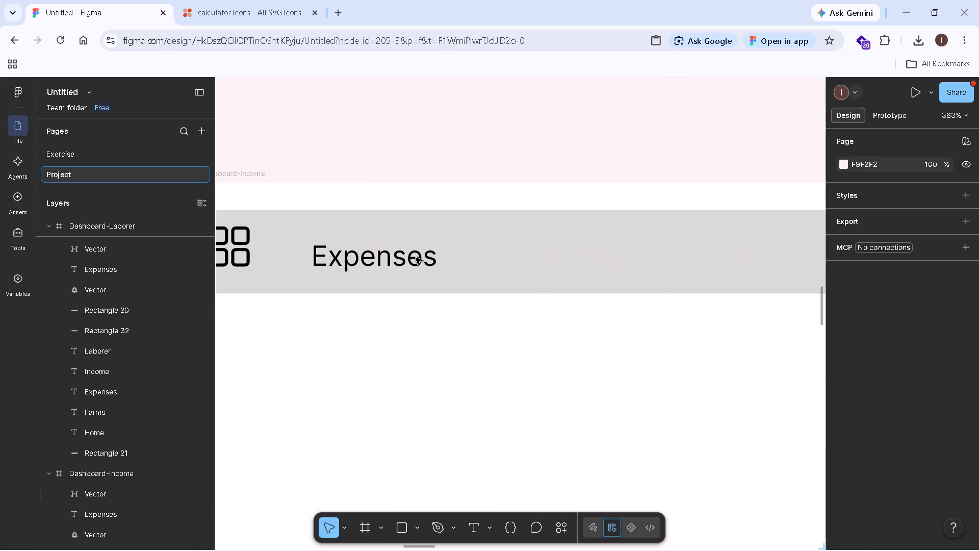
{"action": "double_click", "coordinate": [416, 258], "text": "ctrl"}
{"action": "key", "text": "BackSpace"}
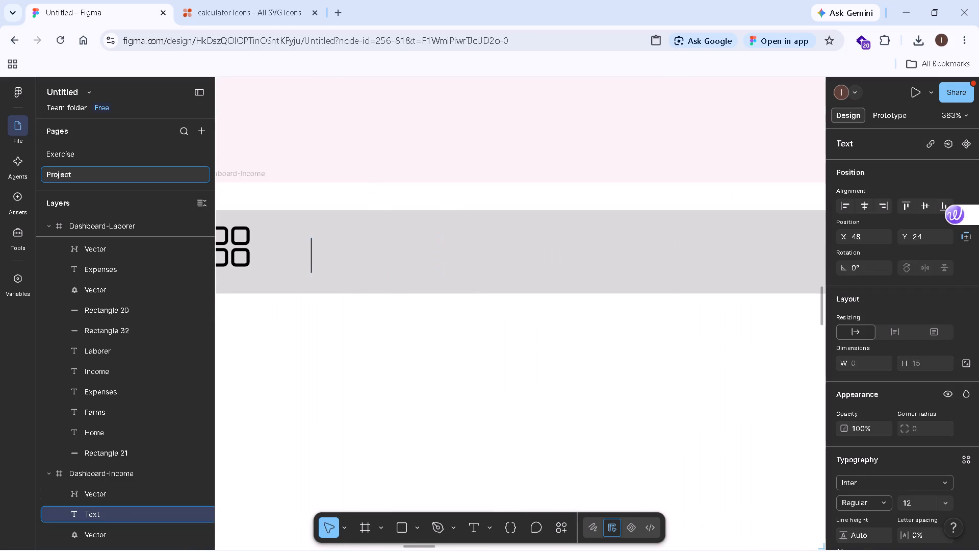
{"action": "key", "text": "shift+i"}
{"action": "type", "text": "ncome"}
{"action": "left_click", "coordinate": [385, 335]}
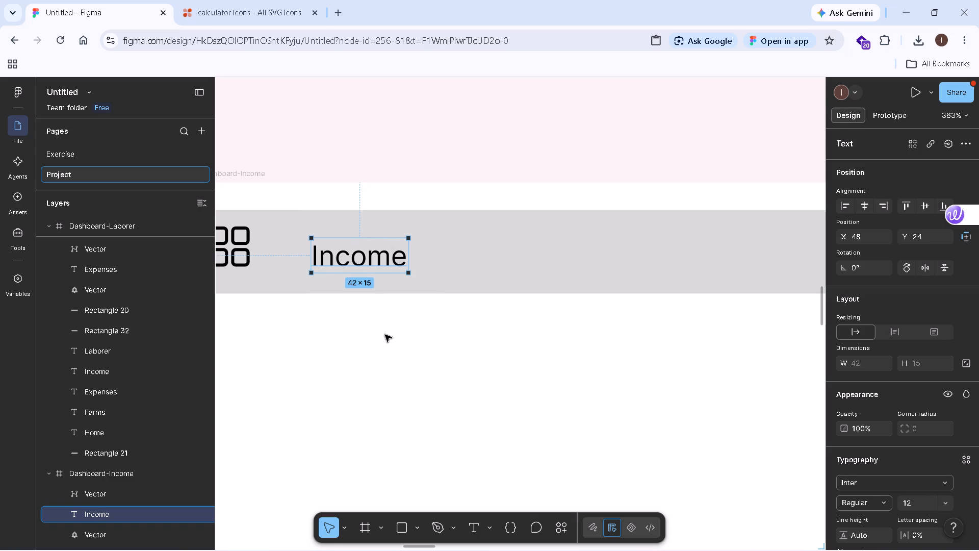
{"action": "left_click", "coordinate": [385, 335]}
Move the grid icon in the Dashboard-Laborer frame down onto the header bar, at about X 4, Y 19.
{"action": "scroll", "coordinate": [385, 335], "scroll_direction": "down", "scroll_amount": 10, "text": "ctrl"}
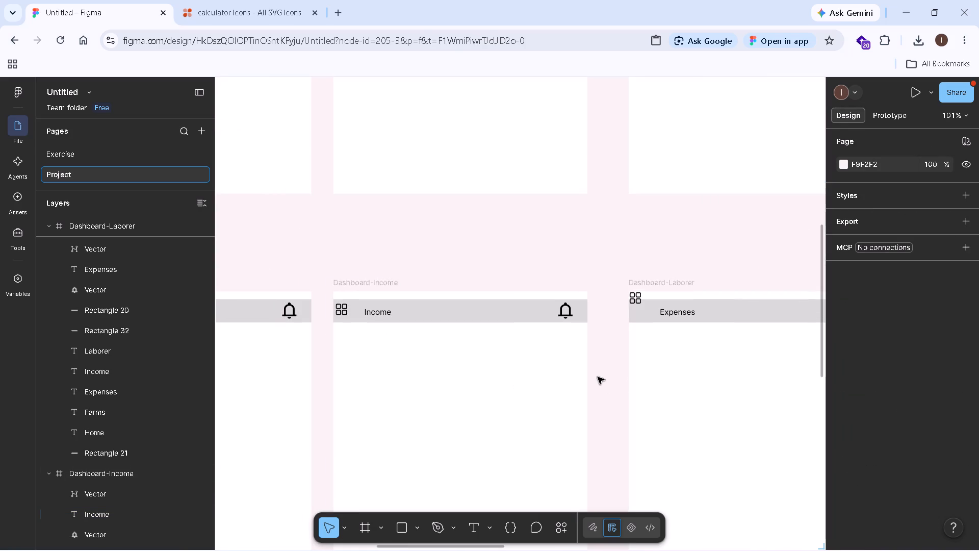
{"action": "key", "text": "h"}
{"action": "left_click_drag", "start_coordinate": [597, 379], "coordinate": [318, 367]}
{"action": "scroll", "coordinate": [436, 349], "scroll_direction": "up", "scroll_amount": 4, "text": "ctrl"}
{"action": "left_click_drag", "start_coordinate": [341, 302], "coordinate": [318, 279], "text": "ctrl"}
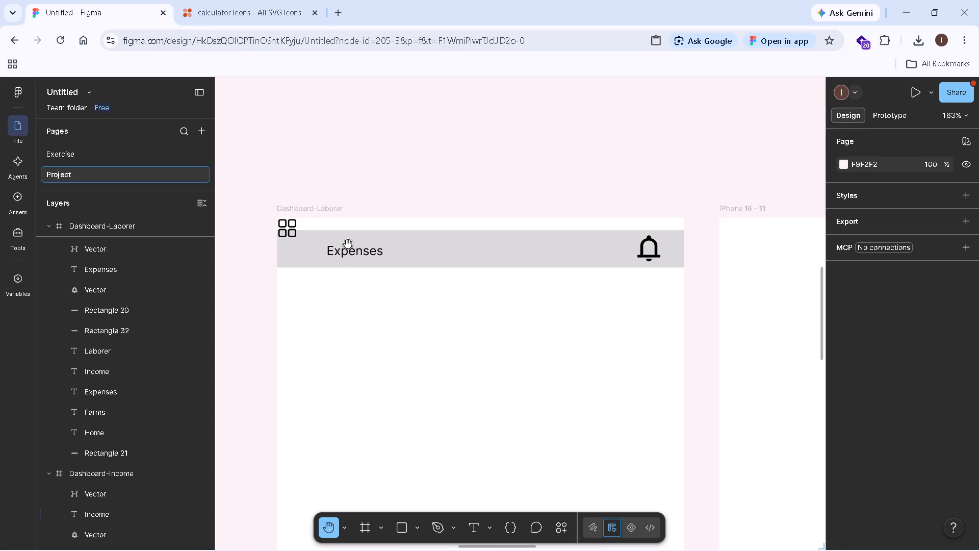
{"action": "key", "text": "v"}
{"action": "left_click_drag", "start_coordinate": [285, 231], "coordinate": [284, 247]}
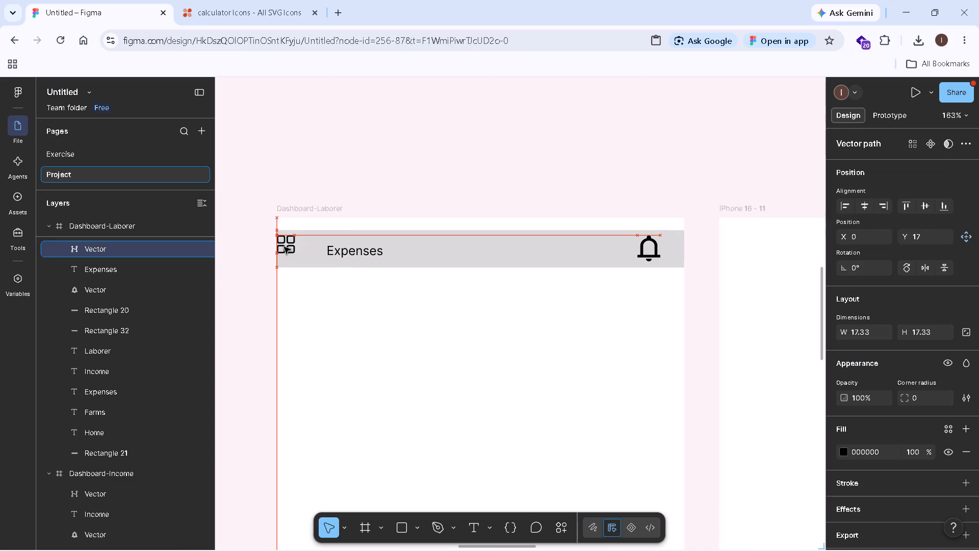
{"action": "left_click_drag", "start_coordinate": [284, 247], "coordinate": [288, 248]}
{"action": "left_click", "coordinate": [288, 248]}
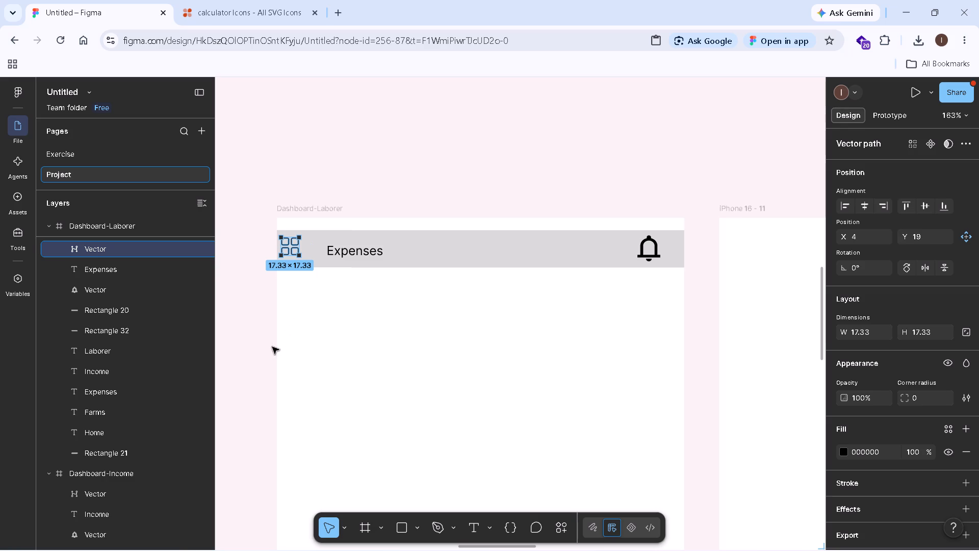
Change the header title in the Dashboard-Laborer frame to "Laborer".
{"action": "double_click", "coordinate": [357, 255]}
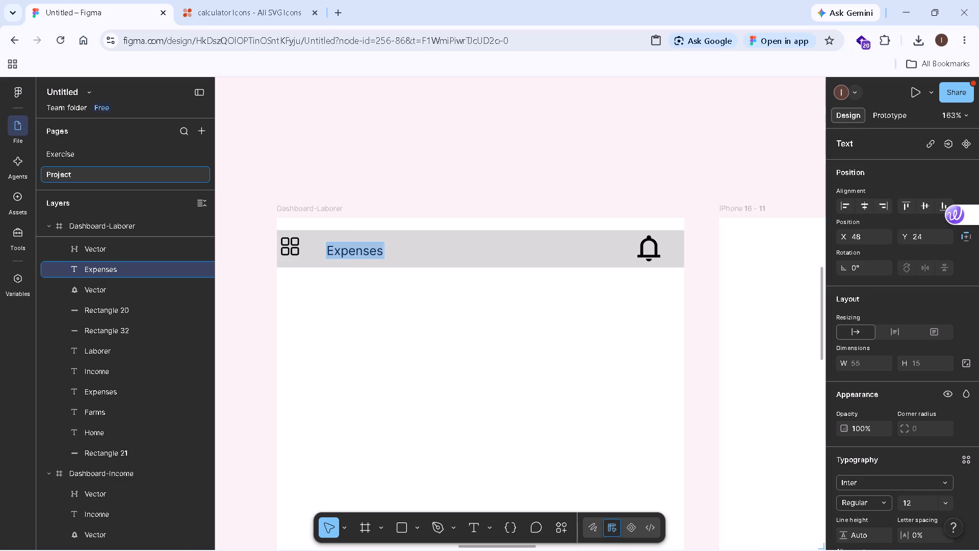
{"action": "key", "text": "BackSpace"}
{"action": "type", "text": "La"}
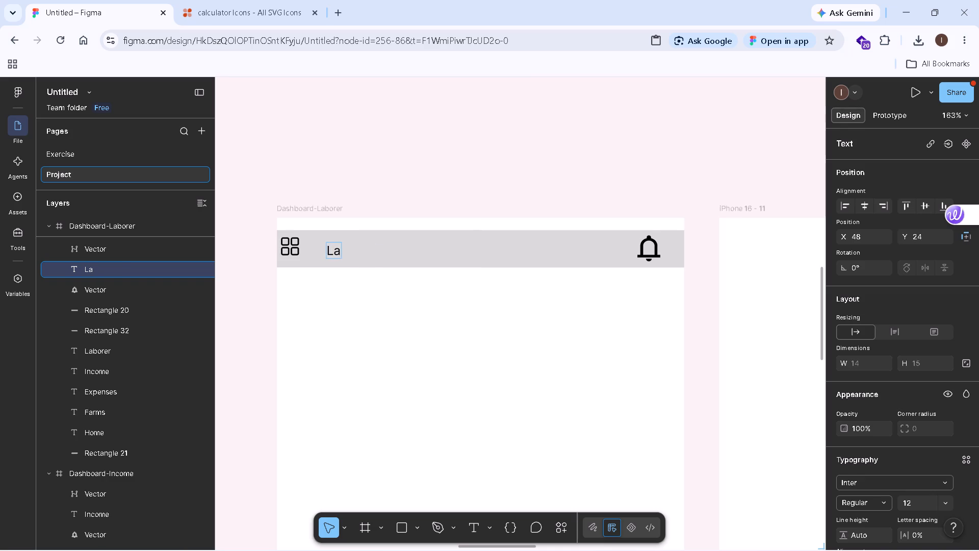
{"action": "key", "text": "b"}
{"action": "type", "text": "orer"}
{"action": "double_click", "coordinate": [358, 179]}
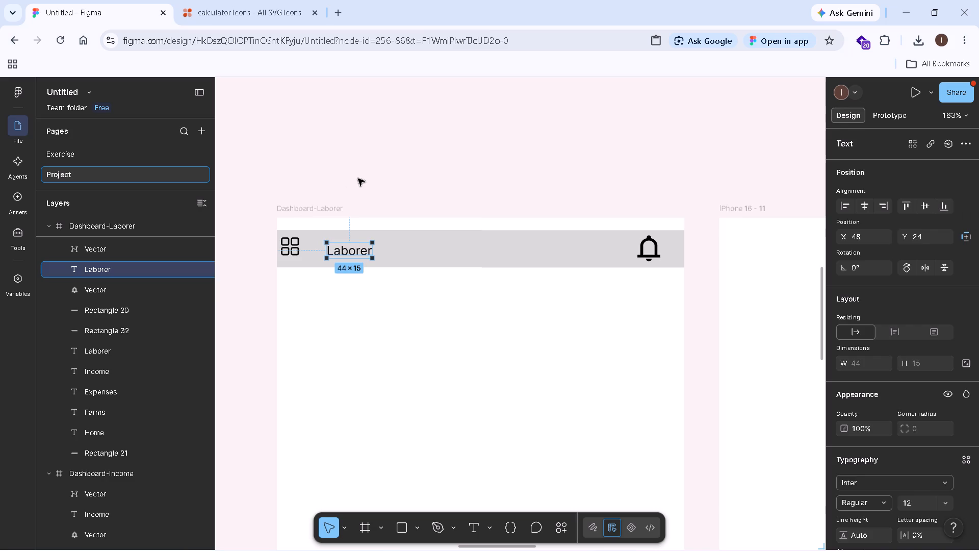
Move the black active-tab indicator in the Dashboard-Income navigation bar from above Expenses to above the Income label.
{"action": "scroll", "coordinate": [367, 310], "scroll_direction": "down", "scroll_amount": 13, "text": "ctrl"}
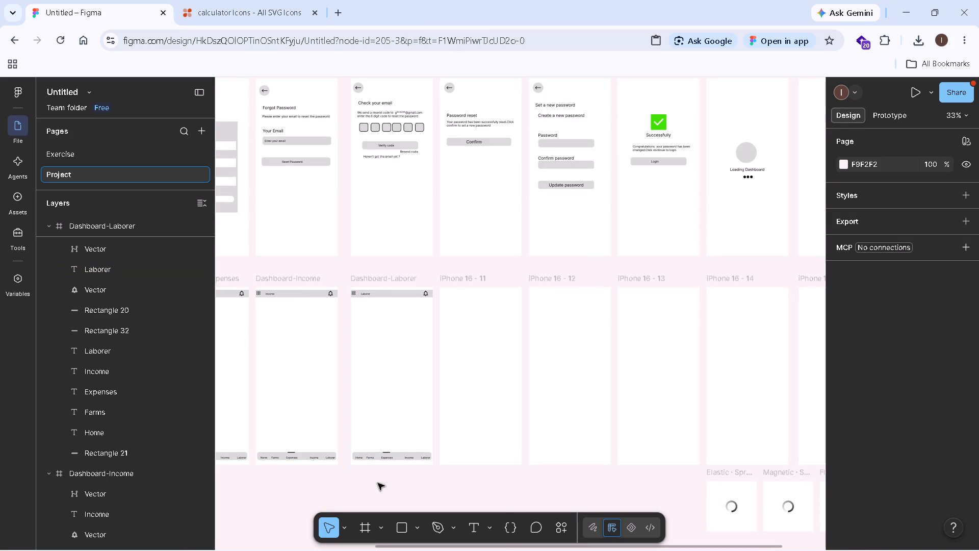
{"action": "left_click", "coordinate": [378, 484]}
{"action": "key", "text": "h"}
{"action": "left_click_drag", "start_coordinate": [289, 502], "coordinate": [535, 428]}
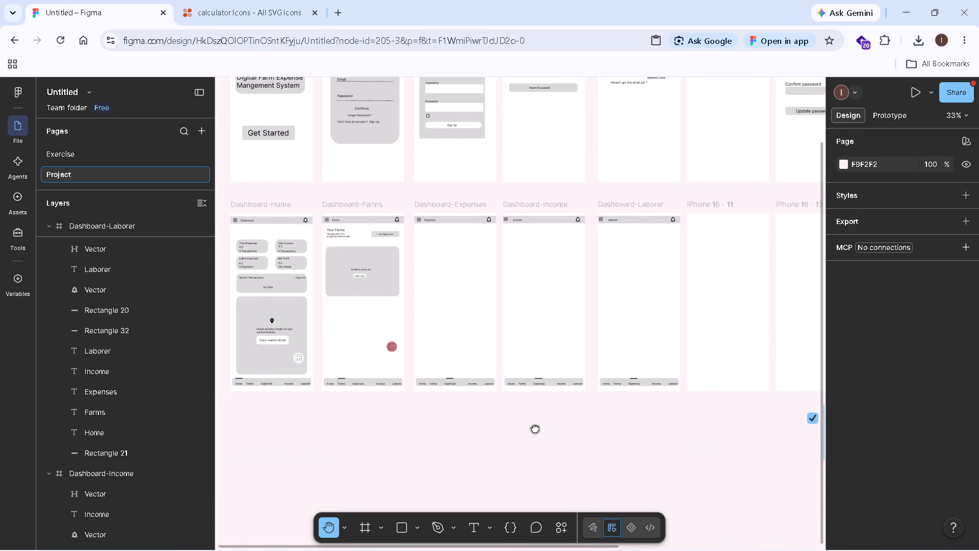
{"action": "left_click_drag", "start_coordinate": [535, 428], "coordinate": [413, 463]}
{"action": "scroll", "coordinate": [463, 425], "scroll_direction": "up", "scroll_amount": 5, "text": "ctrl"}
{"action": "scroll", "coordinate": [397, 378], "scroll_direction": "down", "scroll_amount": 1, "text": "ctrl"}
{"action": "scroll", "coordinate": [395, 374], "scroll_direction": "up", "scroll_amount": 9, "text": "ctrl"}
{"action": "left_click_drag", "start_coordinate": [398, 435], "coordinate": [391, 383], "text": "ctrl"}
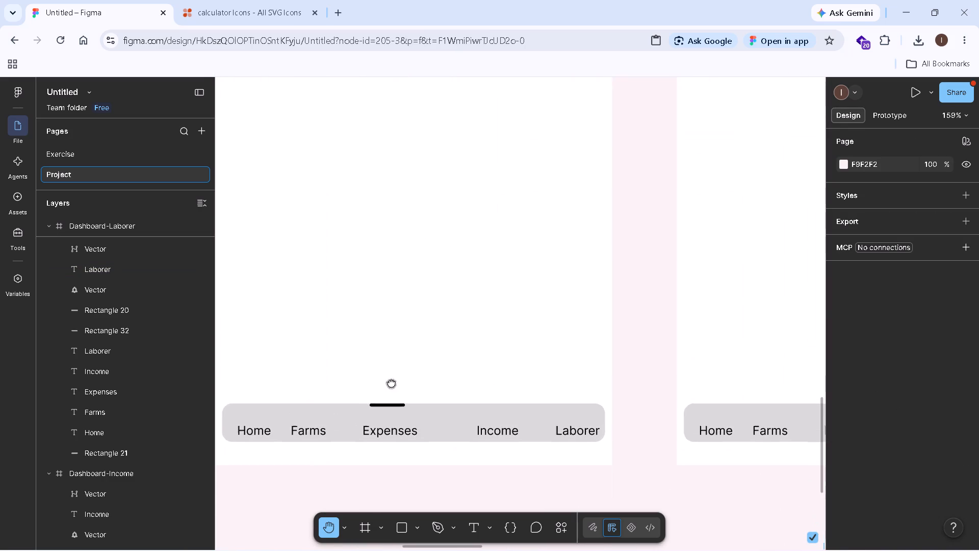
{"action": "left_click_drag", "start_coordinate": [391, 383], "coordinate": [390, 286], "text": "ctrl"}
{"action": "key", "text": "v"}
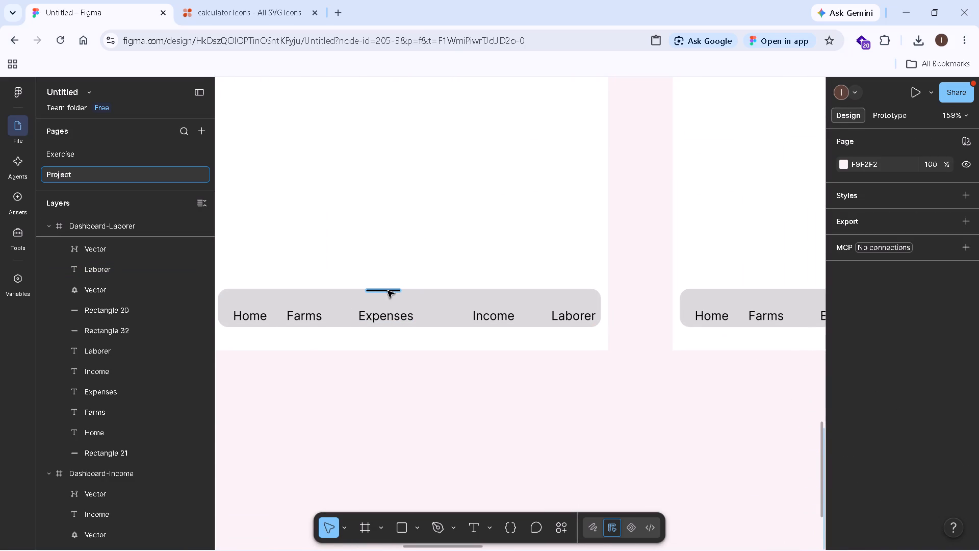
{"action": "left_click_drag", "start_coordinate": [389, 289], "coordinate": [499, 292]}
{"action": "left_click", "coordinate": [511, 382]}
Move the black active-tab indicator in the Dashboard-Laborer navigation bar above the Laborer label, at about X 341, Y 791.
{"action": "key", "text": "h"}
{"action": "left_click_drag", "start_coordinate": [725, 385], "coordinate": [321, 458]}
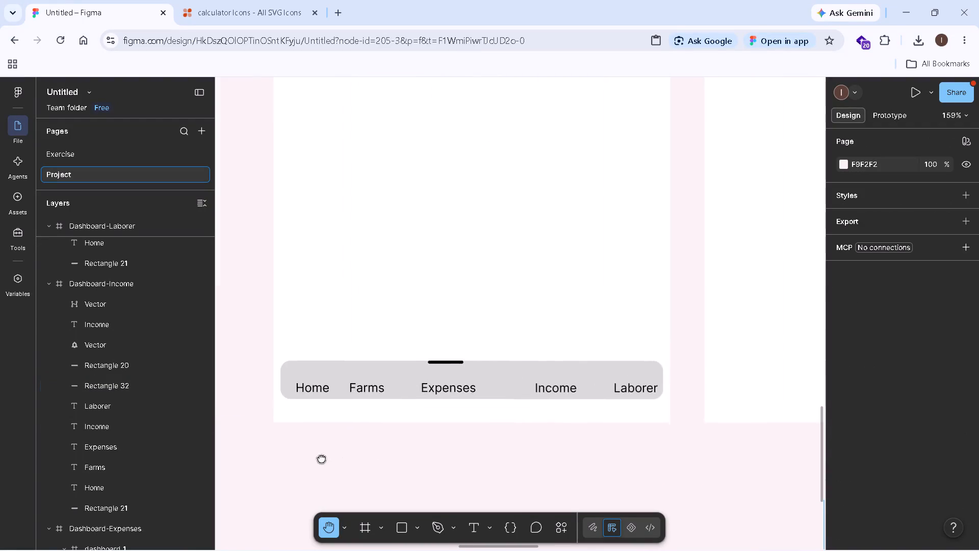
{"action": "left_click_drag", "start_coordinate": [321, 458], "coordinate": [243, 463]}
{"action": "key", "text": "v"}
{"action": "left_click_drag", "start_coordinate": [361, 368], "coordinate": [548, 370]}
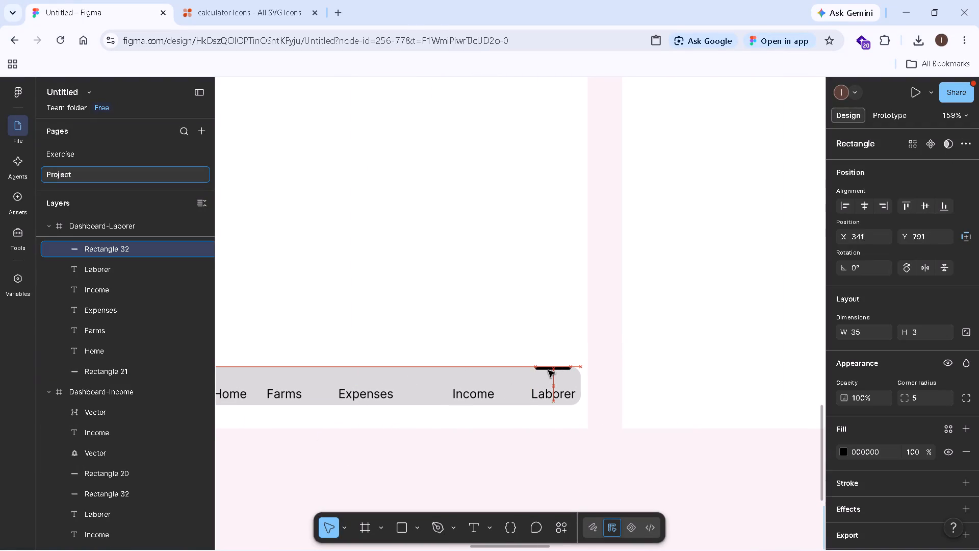
{"action": "left_click_drag", "start_coordinate": [548, 370], "coordinate": [549, 370]}
{"action": "left_click", "coordinate": [513, 450]}
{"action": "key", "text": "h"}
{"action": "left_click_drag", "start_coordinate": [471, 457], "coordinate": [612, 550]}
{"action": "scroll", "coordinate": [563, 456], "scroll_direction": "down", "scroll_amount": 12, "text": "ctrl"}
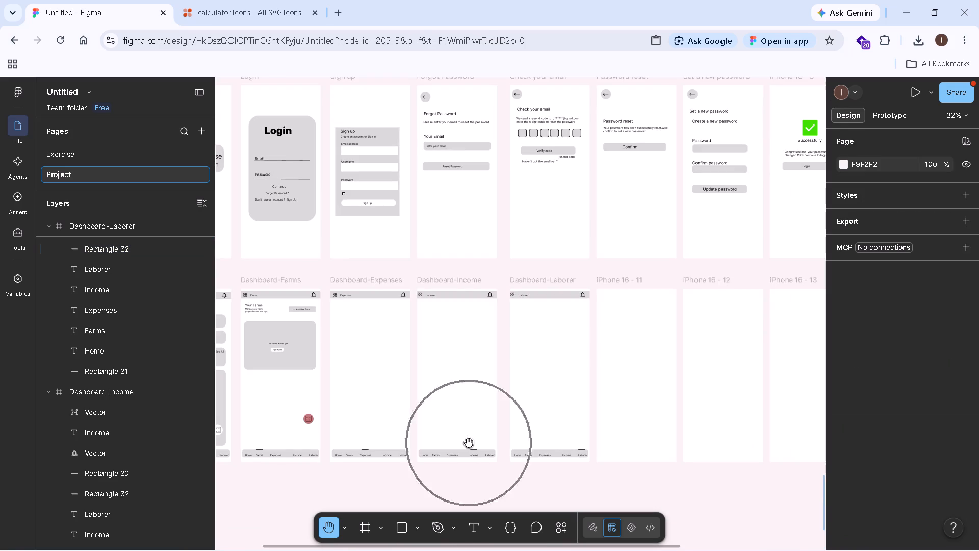
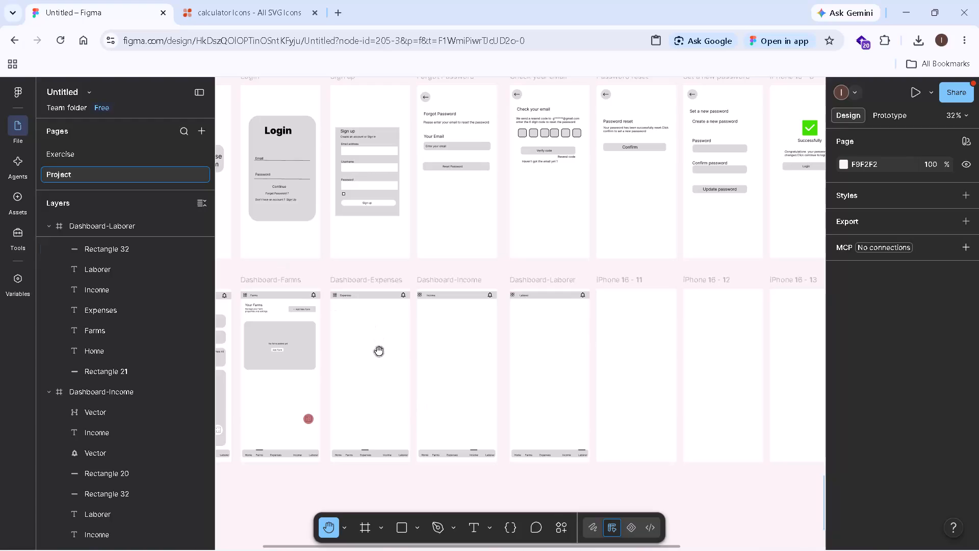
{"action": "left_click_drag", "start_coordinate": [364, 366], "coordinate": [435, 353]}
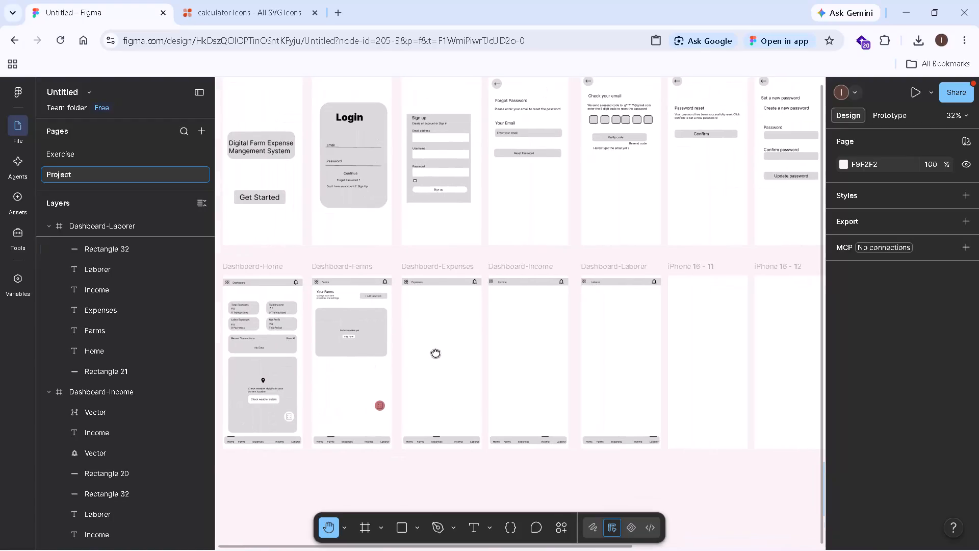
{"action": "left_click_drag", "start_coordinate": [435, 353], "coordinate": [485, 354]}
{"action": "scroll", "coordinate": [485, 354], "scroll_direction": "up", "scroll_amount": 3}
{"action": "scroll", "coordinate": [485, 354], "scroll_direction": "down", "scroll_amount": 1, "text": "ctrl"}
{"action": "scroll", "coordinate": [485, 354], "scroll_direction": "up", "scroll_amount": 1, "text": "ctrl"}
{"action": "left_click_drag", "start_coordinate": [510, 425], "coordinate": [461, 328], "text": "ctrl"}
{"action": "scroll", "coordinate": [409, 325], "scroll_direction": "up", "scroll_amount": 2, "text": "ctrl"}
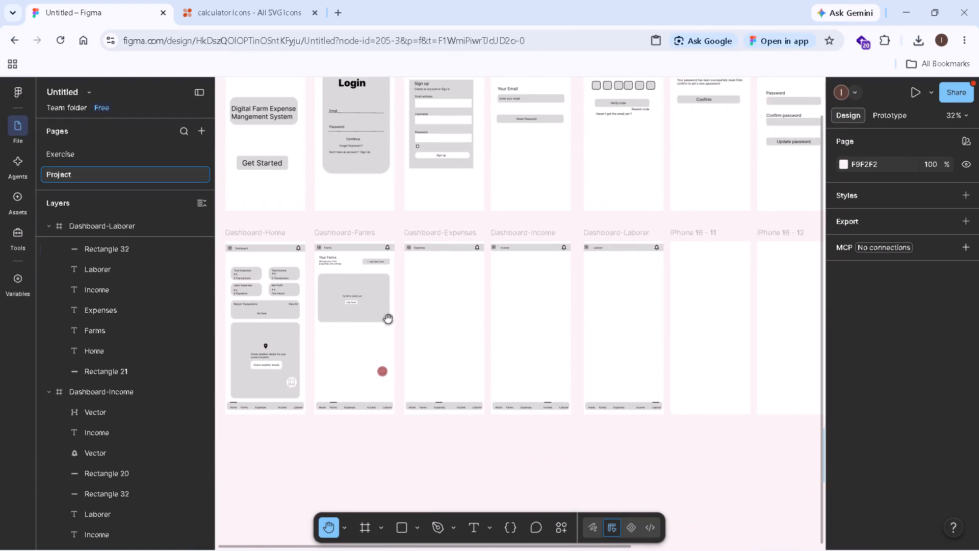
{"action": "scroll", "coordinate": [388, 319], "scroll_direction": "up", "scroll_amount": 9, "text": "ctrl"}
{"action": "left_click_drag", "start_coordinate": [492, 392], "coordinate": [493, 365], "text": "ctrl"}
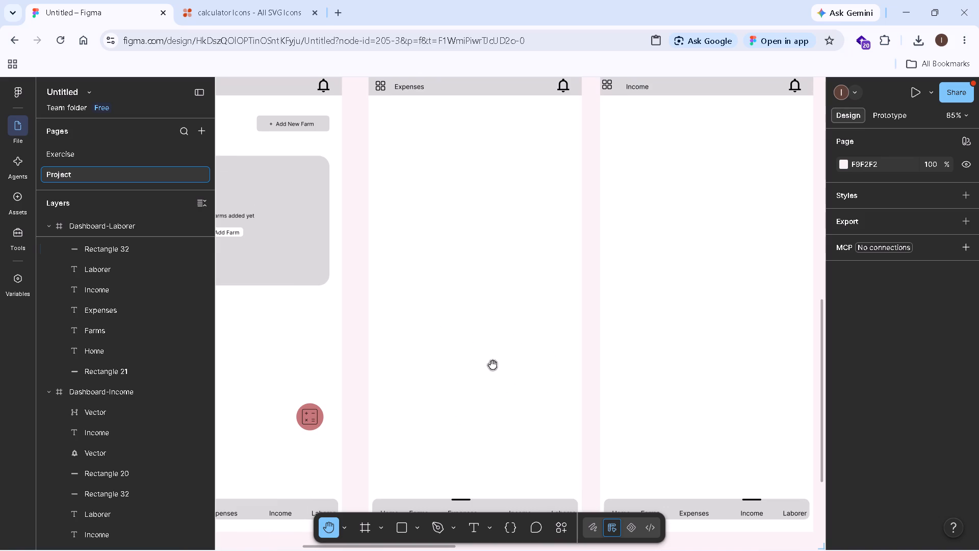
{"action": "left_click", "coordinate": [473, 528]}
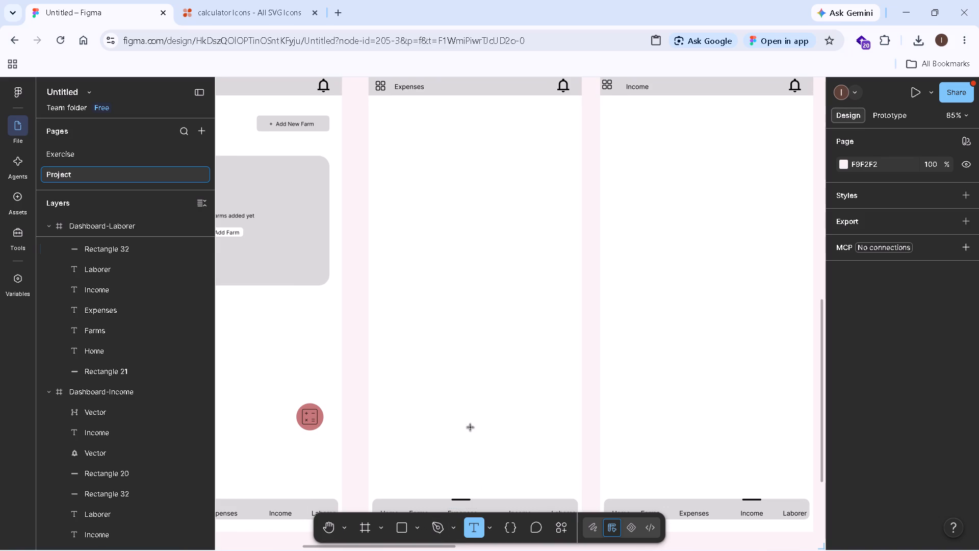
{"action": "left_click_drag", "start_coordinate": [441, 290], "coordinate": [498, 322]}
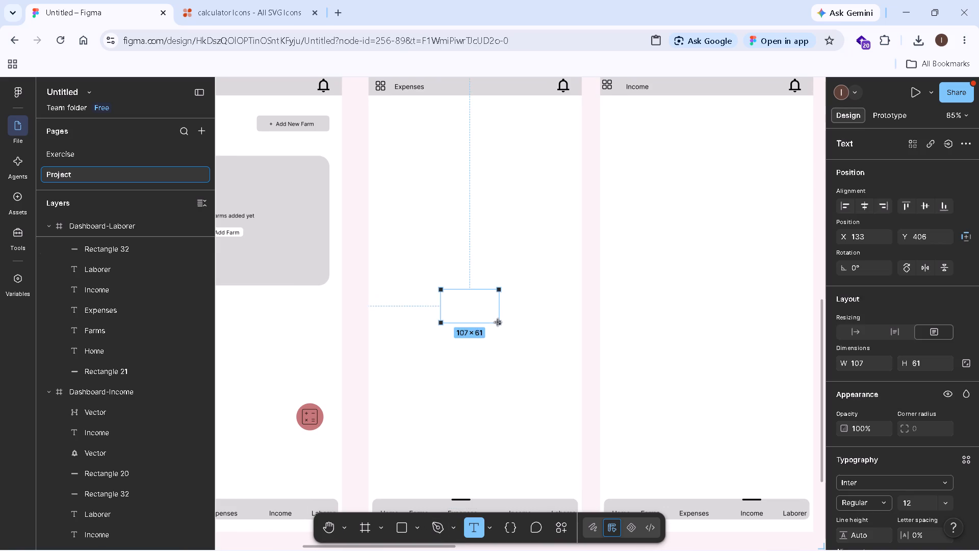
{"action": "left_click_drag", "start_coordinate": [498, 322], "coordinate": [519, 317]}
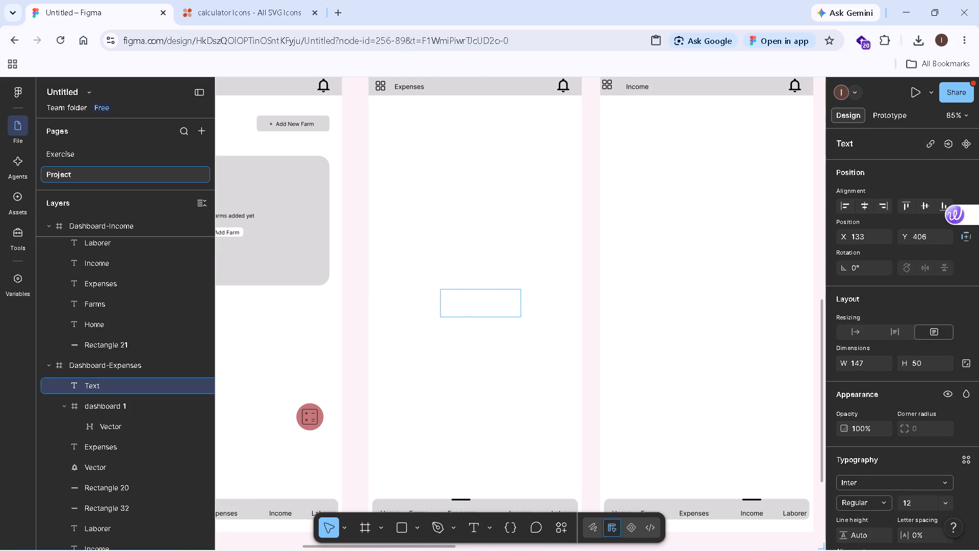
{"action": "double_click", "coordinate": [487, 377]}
Draw a grey 141 × 46 rectangle in the Dashboard-Expenses frame at about X 127, Y 402, with corner radius 10.
{"action": "left_click", "coordinate": [401, 527]}
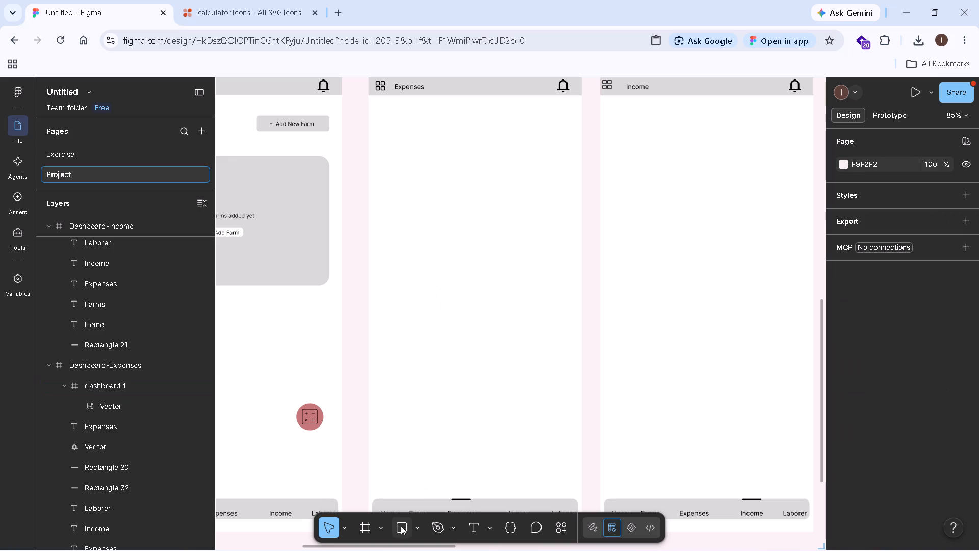
{"action": "left_click_drag", "start_coordinate": [437, 288], "coordinate": [513, 316]}
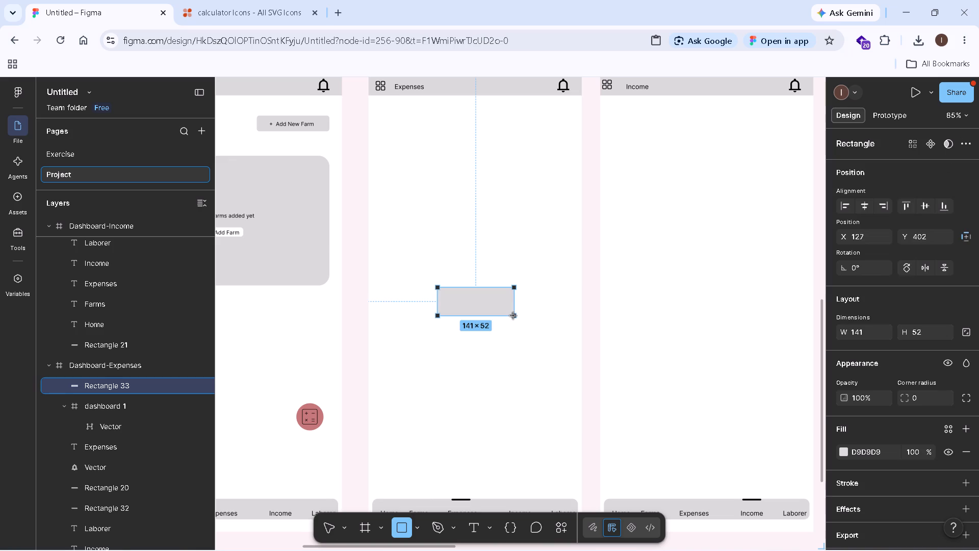
{"action": "left_click_drag", "start_coordinate": [513, 316], "coordinate": [513, 313]}
{"action": "left_click", "coordinate": [916, 398]}
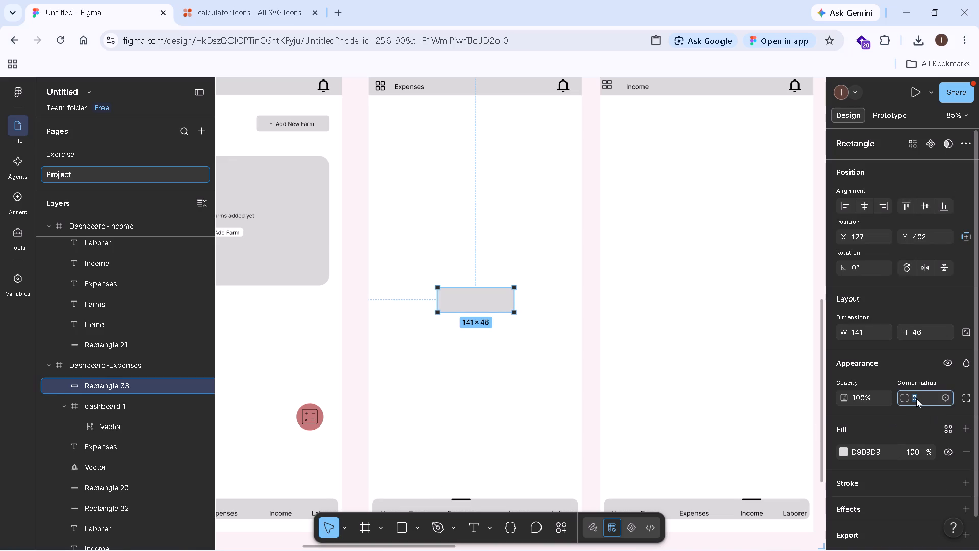
{"action": "key", "text": "5"}
{"action": "key", "text": "Return"}
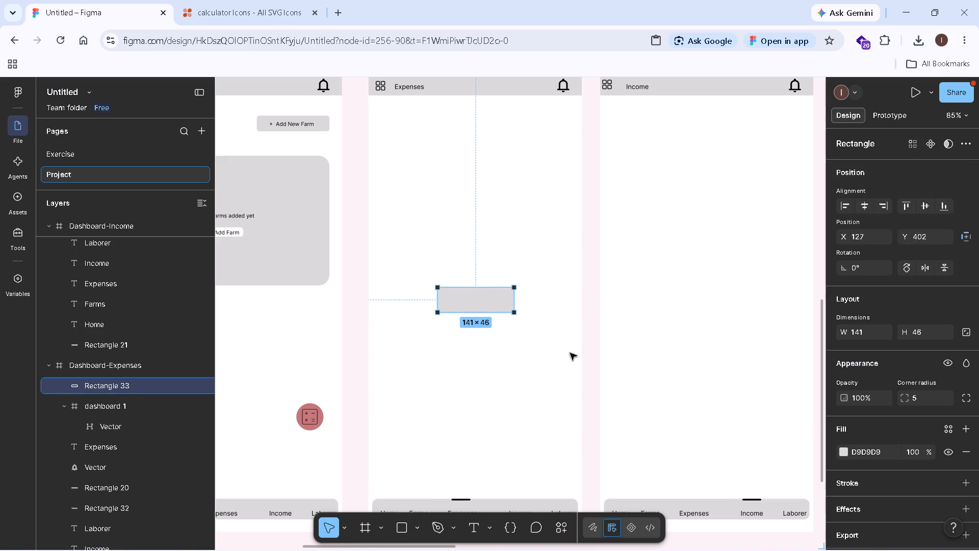
{"action": "left_click", "coordinate": [917, 396]}
{"action": "type", "text": "10"}
{"action": "key", "text": "Return"}
Add the text "Add Farm" on the new grey rectangle in Dashboard-Expenses, at font size 16.
{"action": "left_click", "coordinate": [473, 532]}
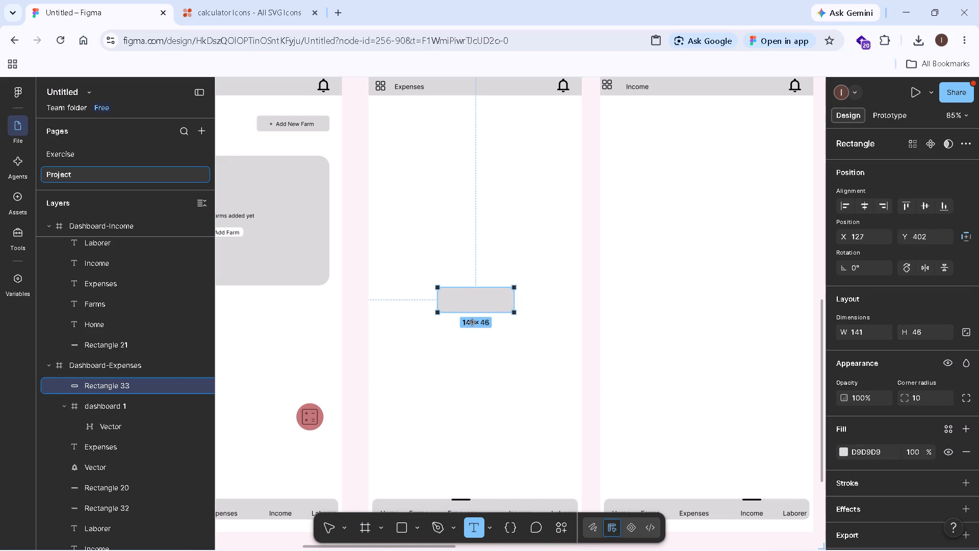
{"action": "left_click", "coordinate": [448, 297]}
{"action": "type", "text": "Add"}
{"action": "key", "text": "space"}
{"action": "type", "text": "Far"}
{"action": "key", "text": "m"}
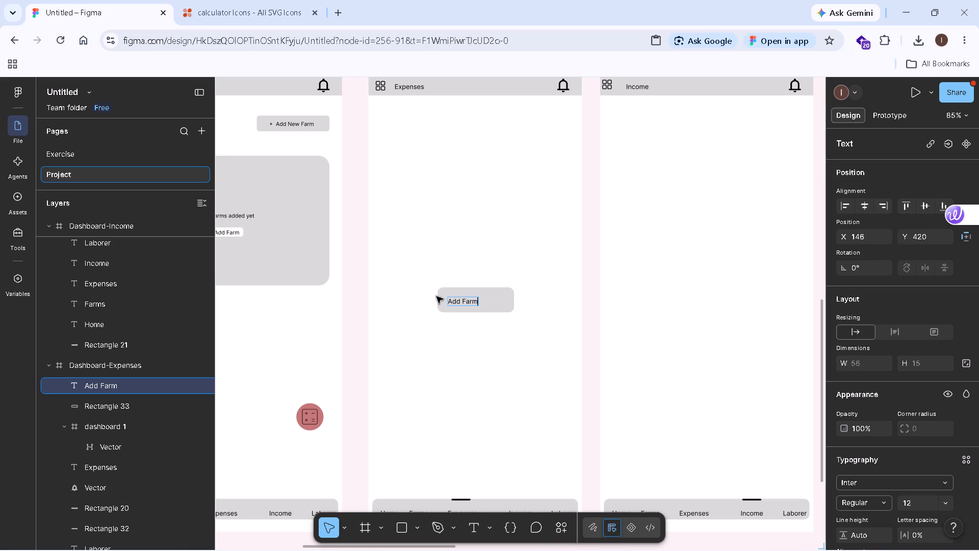
{"action": "triple_click", "coordinate": [460, 304]}
{"action": "left_click", "coordinate": [461, 304]}
{"action": "scroll", "coordinate": [879, 363], "scroll_direction": "down", "scroll_amount": 3}
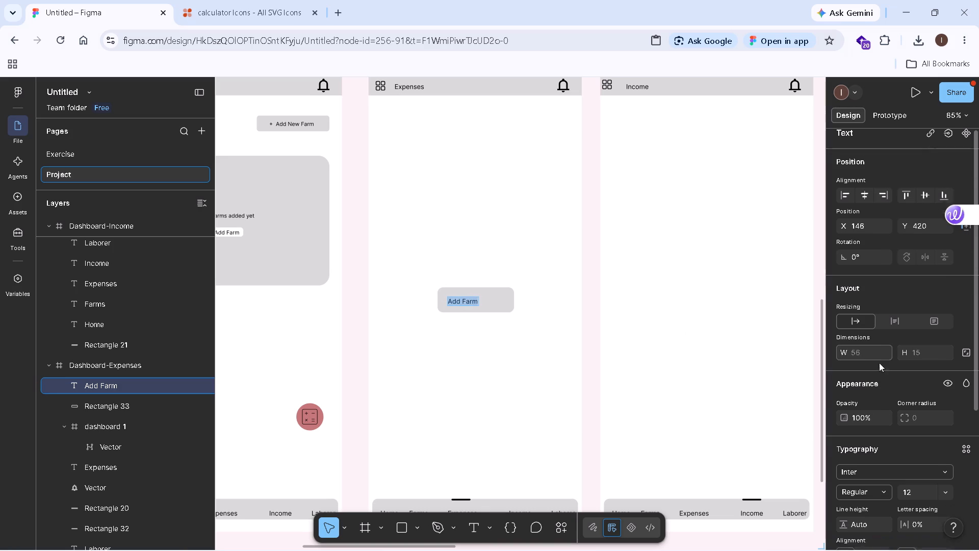
{"action": "left_click", "coordinate": [944, 309]}
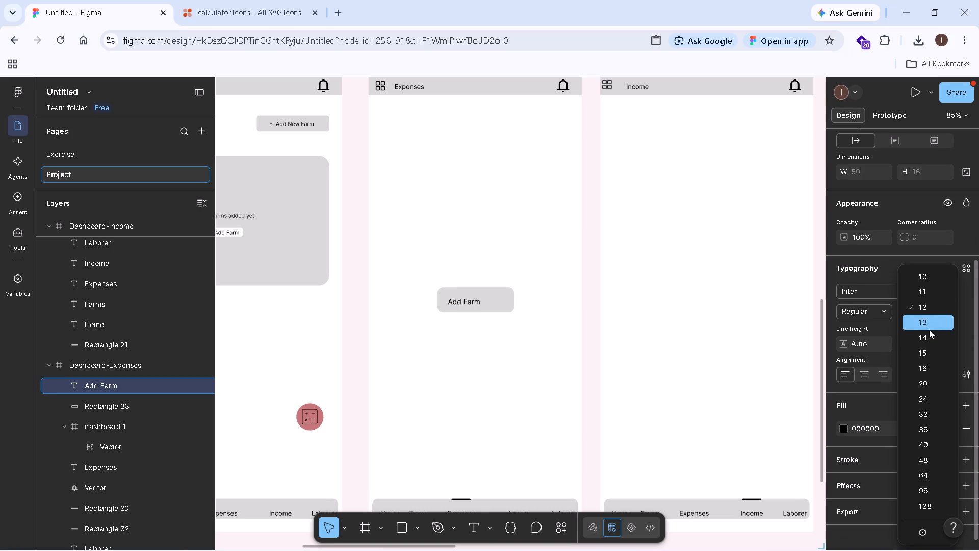
{"action": "left_click", "coordinate": [939, 371]}
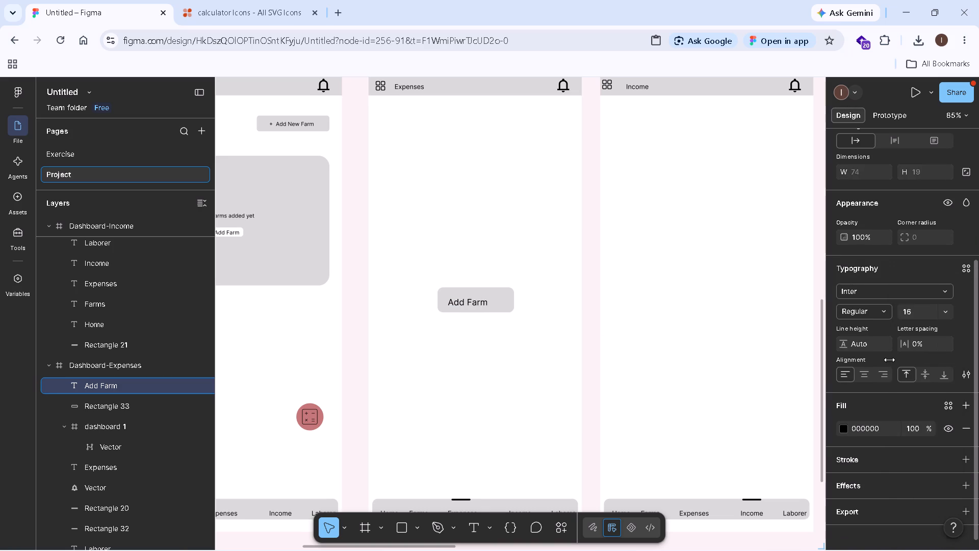
{"action": "double_click", "coordinate": [469, 343]}
Centre the "Add Farm" label on its grey rectangle.
{"action": "left_click_drag", "start_coordinate": [468, 305], "coordinate": [477, 302]}
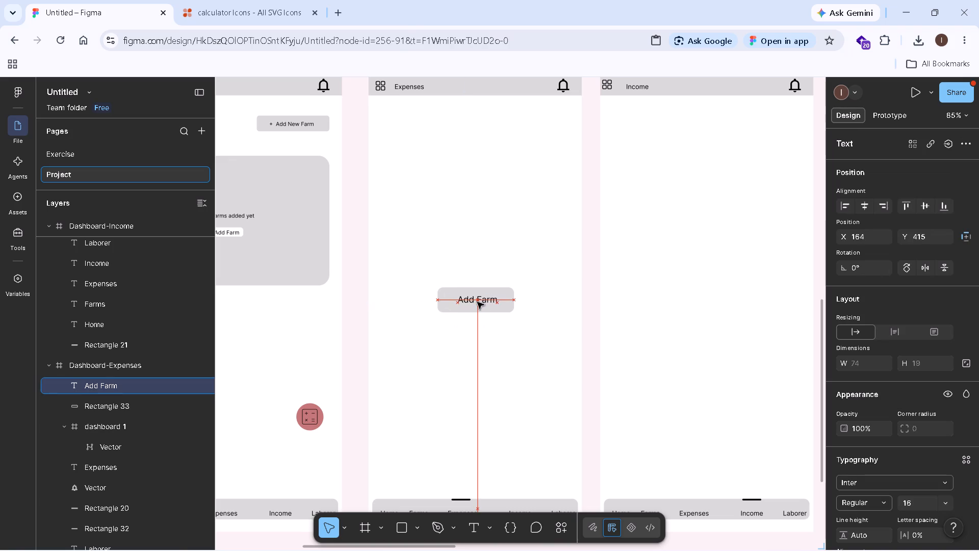
{"action": "left_click_drag", "start_coordinate": [477, 302], "coordinate": [474, 302]}
{"action": "left_click", "coordinate": [498, 335]}
Add the text "No farms found" just above the Add Farm button in Dashboard-Expenses, at about X 135, Y 373.
{"action": "scroll", "coordinate": [500, 337], "scroll_direction": "down", "scroll_amount": 6, "text": "ctrl"}
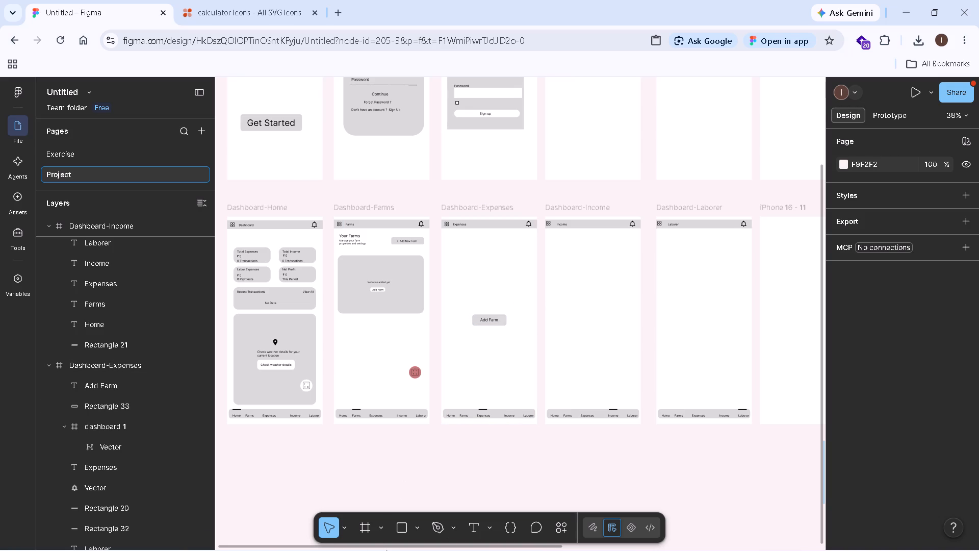
{"action": "left_click", "coordinate": [519, 454]}
{"action": "scroll", "coordinate": [518, 353], "scroll_direction": "up", "scroll_amount": 11}
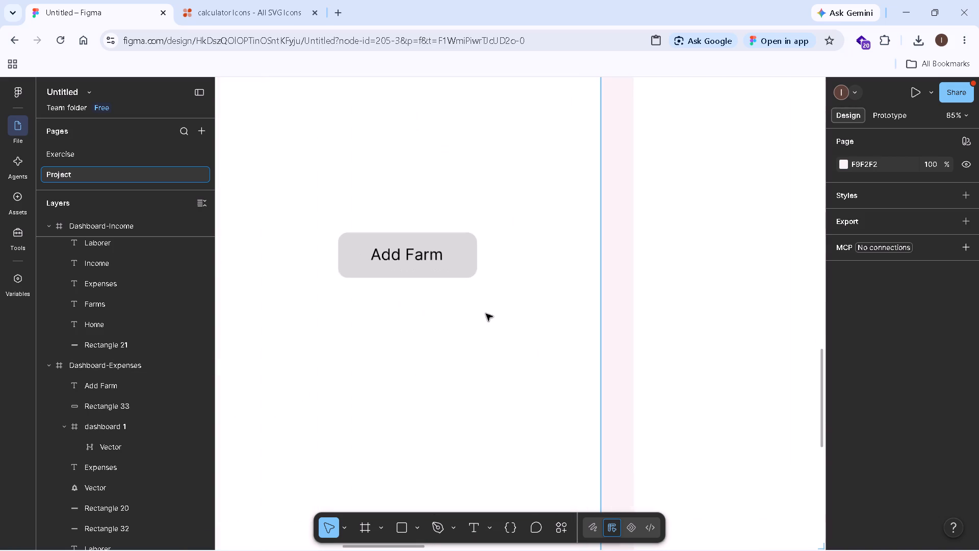
{"action": "left_click_drag", "start_coordinate": [448, 304], "coordinate": [462, 333], "text": "ctrl"}
{"action": "key", "text": "h"}
{"action": "left_click_drag", "start_coordinate": [399, 343], "coordinate": [507, 476]}
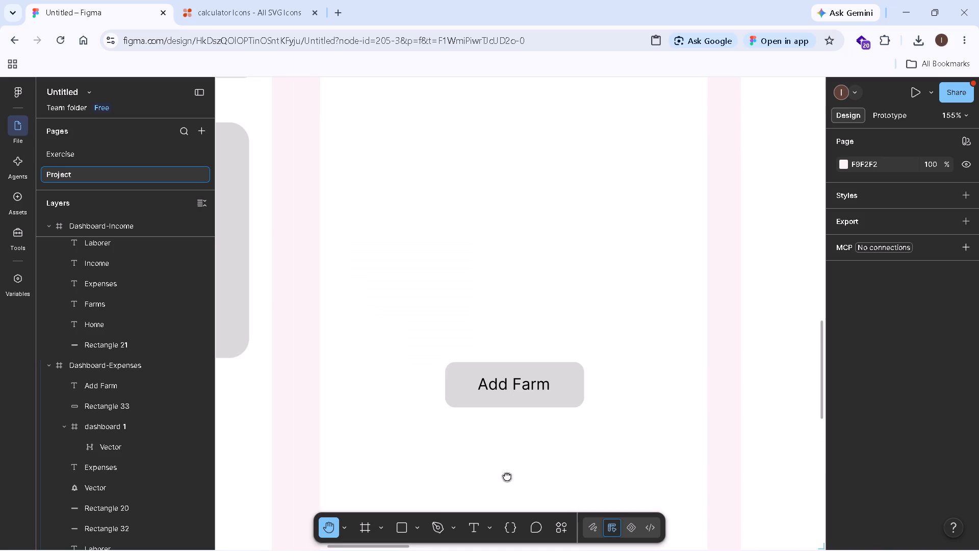
{"action": "left_click_drag", "start_coordinate": [507, 476], "coordinate": [508, 478]}
{"action": "left_click", "coordinate": [469, 528]}
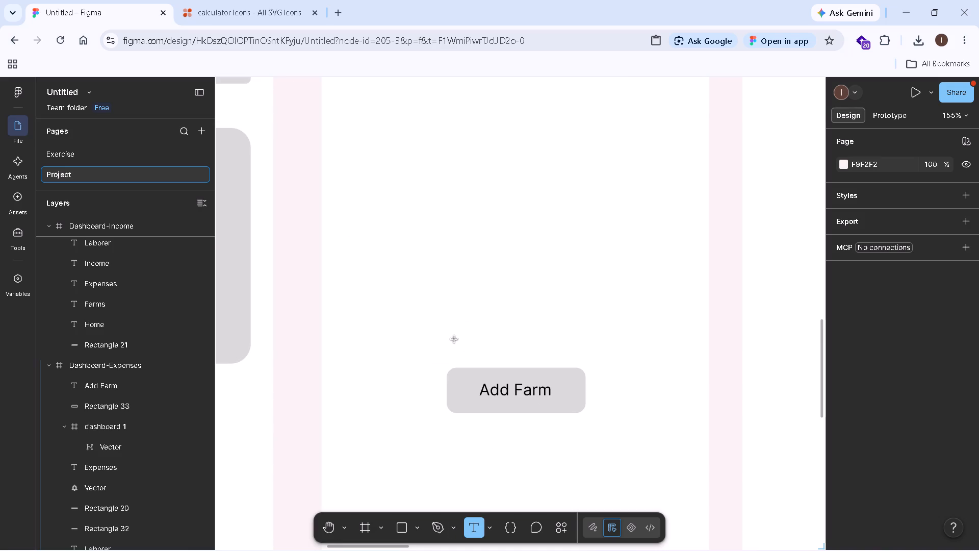
{"action": "left_click", "coordinate": [454, 339]}
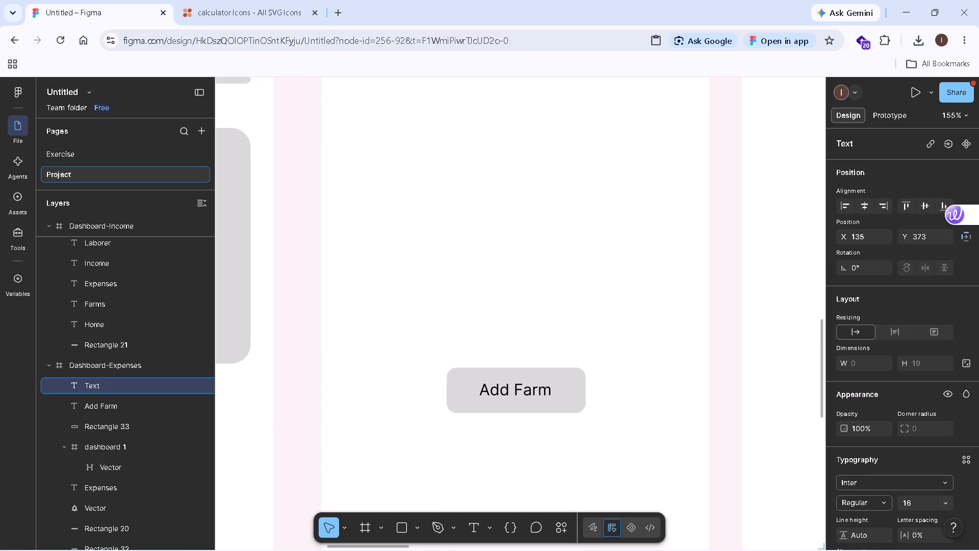
{"action": "type", "text": "Non"}
{"action": "key", "text": "BackSpace"}
{"action": "key", "text": "space"}
{"action": "type", "text": "farms found"}
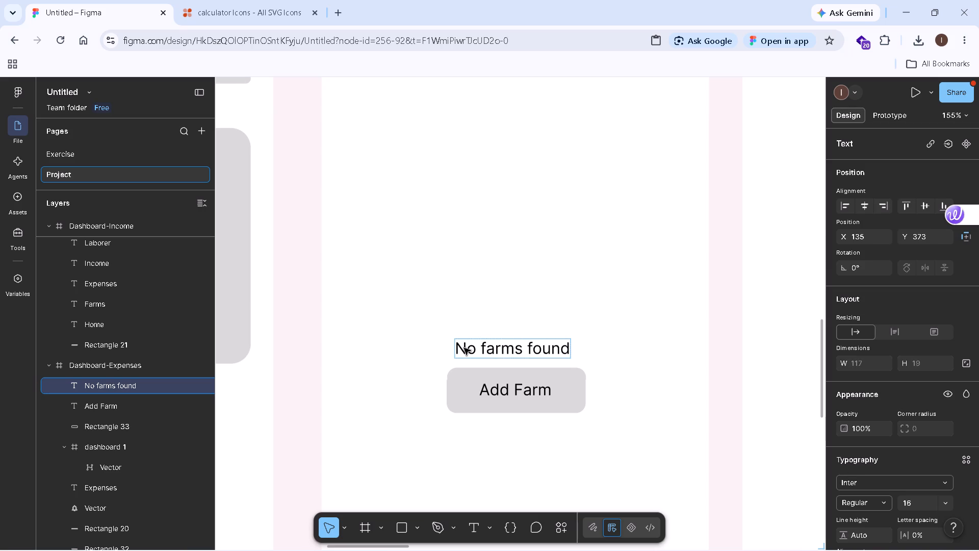
{"action": "triple_click", "coordinate": [390, 372]}
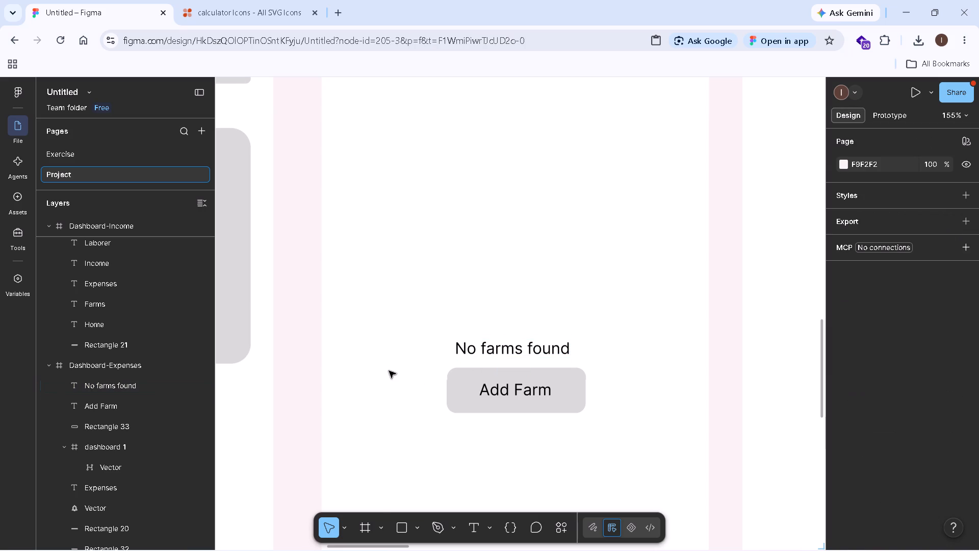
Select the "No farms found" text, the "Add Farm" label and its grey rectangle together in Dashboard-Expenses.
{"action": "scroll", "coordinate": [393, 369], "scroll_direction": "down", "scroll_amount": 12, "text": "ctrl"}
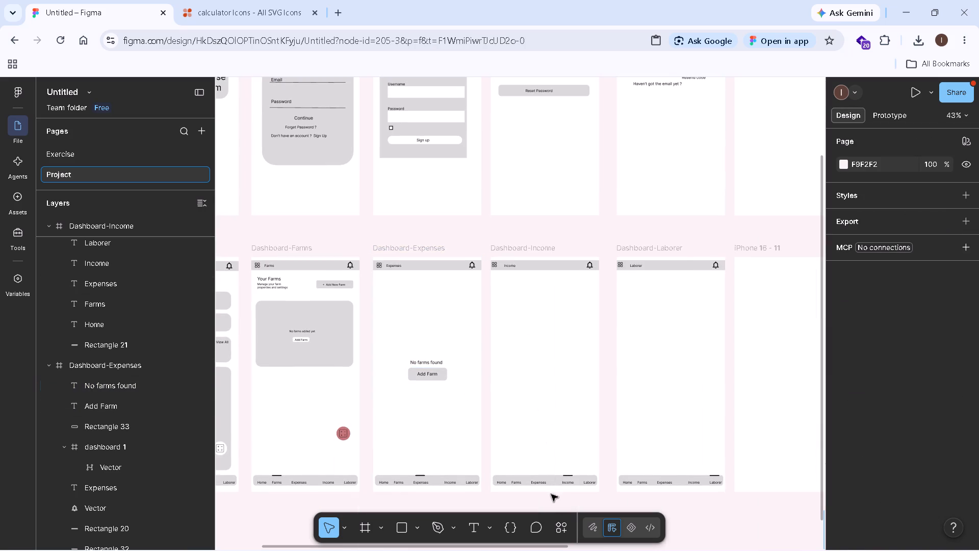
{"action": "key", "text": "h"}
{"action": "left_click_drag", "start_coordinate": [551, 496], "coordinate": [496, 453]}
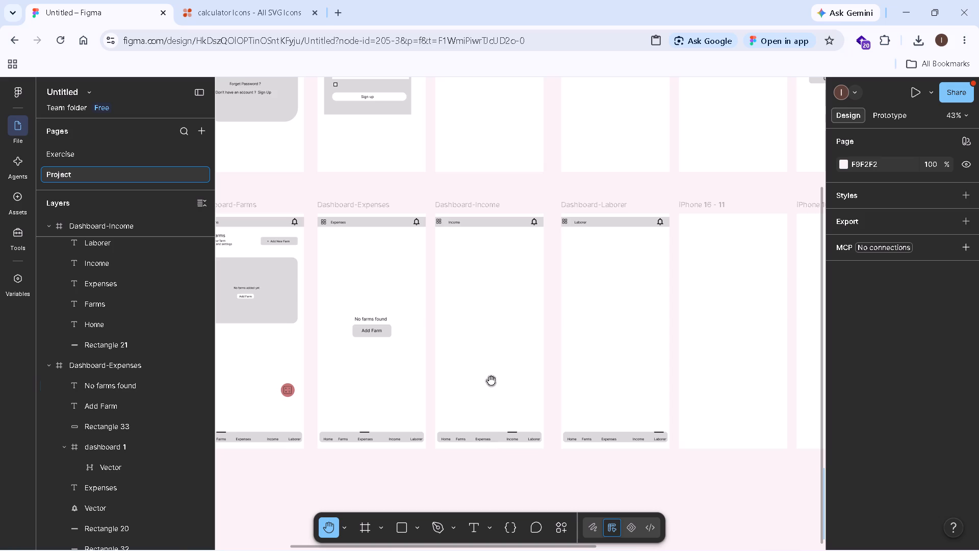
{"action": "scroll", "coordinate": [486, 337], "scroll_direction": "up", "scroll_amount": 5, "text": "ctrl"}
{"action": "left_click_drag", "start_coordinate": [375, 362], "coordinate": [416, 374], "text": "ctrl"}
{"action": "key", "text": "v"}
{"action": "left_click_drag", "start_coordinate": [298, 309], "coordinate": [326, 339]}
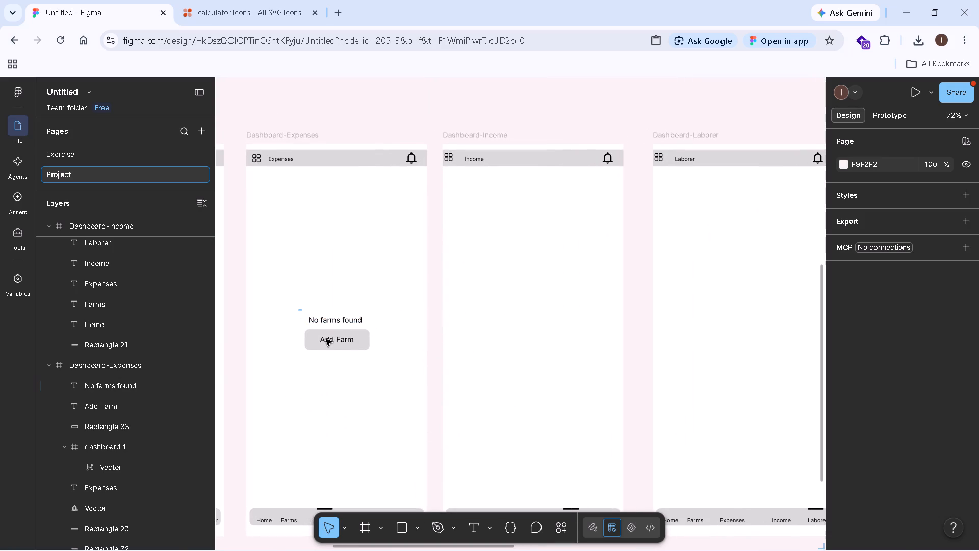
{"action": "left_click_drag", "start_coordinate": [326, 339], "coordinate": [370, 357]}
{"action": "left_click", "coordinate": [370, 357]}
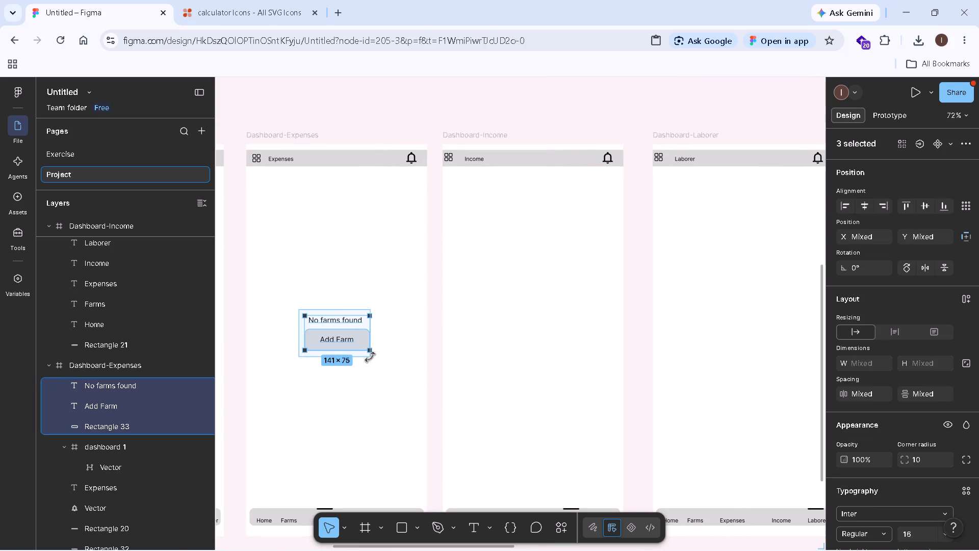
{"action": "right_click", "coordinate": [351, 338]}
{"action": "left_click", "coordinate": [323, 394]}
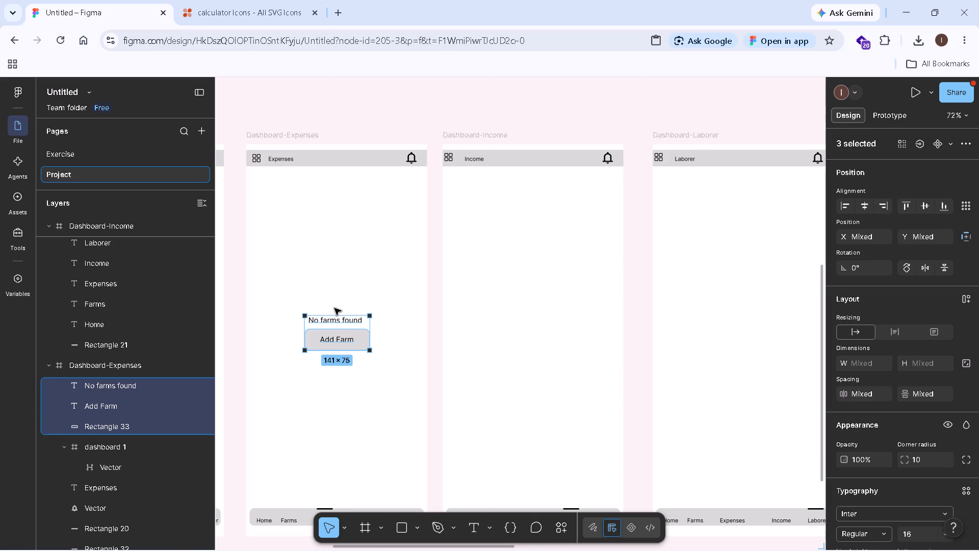
Copy the whole Dashboard-Expenses frame and paste a duplicate with the Dashboard-Income frame targeted.
{"action": "right_click", "coordinate": [334, 308]}
{"action": "left_click", "coordinate": [385, 131]}
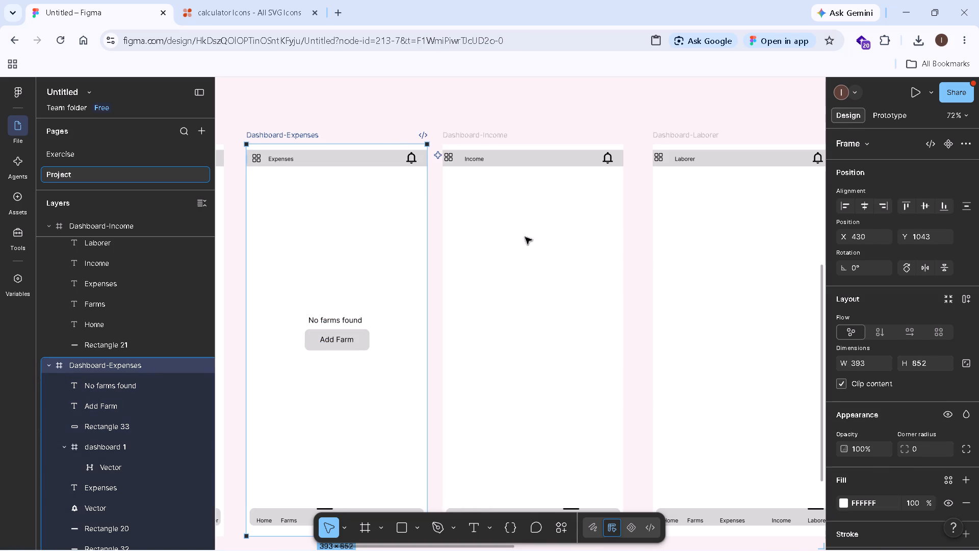
{"action": "left_click", "coordinate": [531, 310]}
{"action": "left_click", "coordinate": [478, 135]}
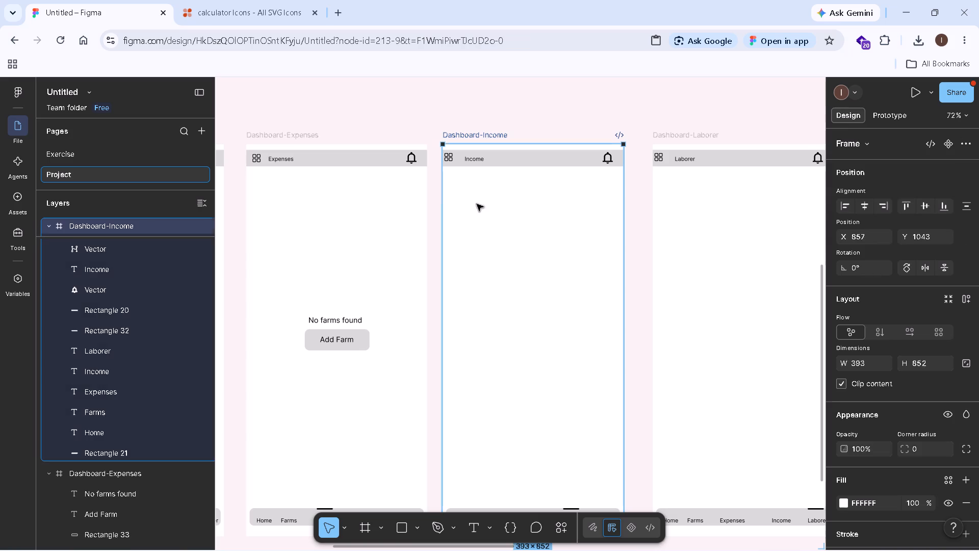
{"action": "left_click", "coordinate": [504, 323]}
{"action": "key", "text": "ctrl+v"}
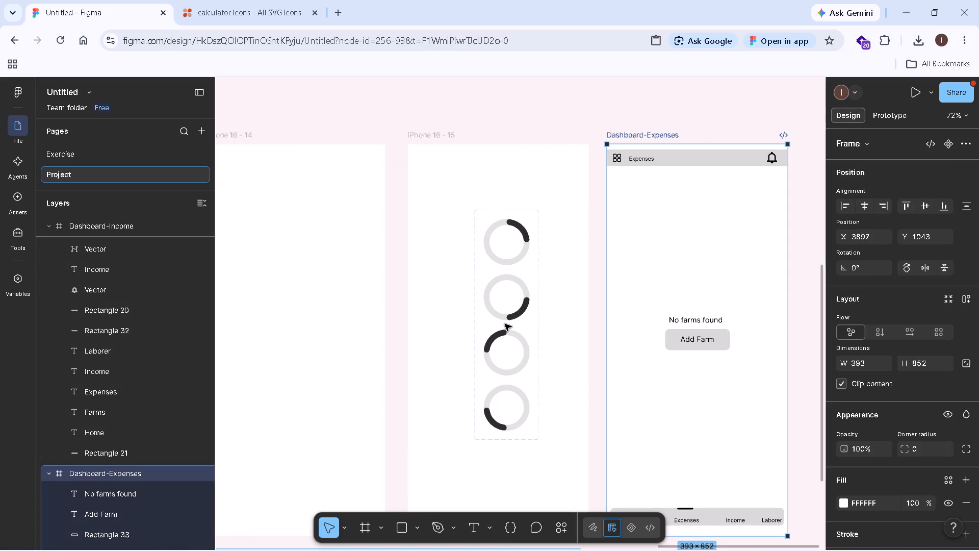
Undo the pasted duplicate of the Dashboard-Expenses frame beside iPhone 16 - 15.
{"action": "scroll", "coordinate": [505, 324], "scroll_direction": "down", "scroll_amount": 13, "text": "ctrl"}
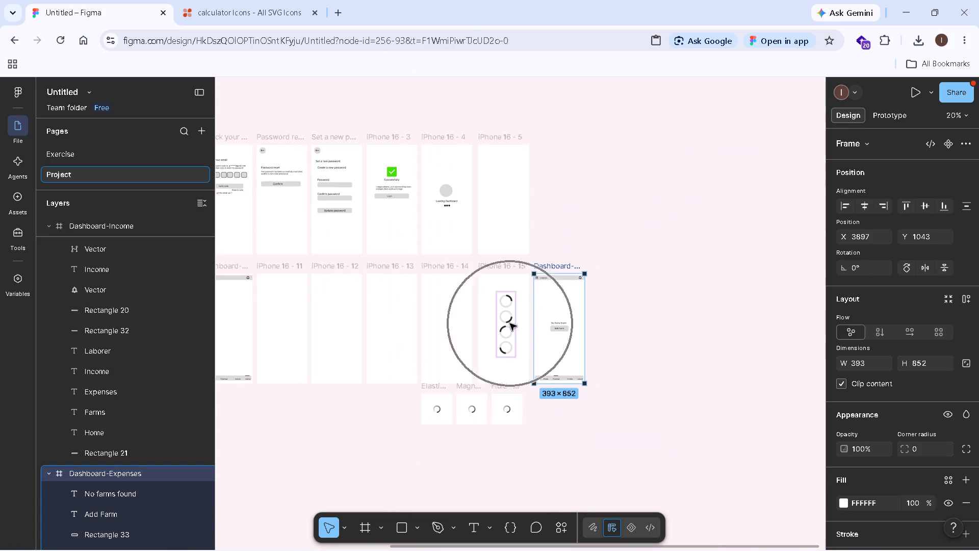
{"action": "key", "text": "ctrl+c"}
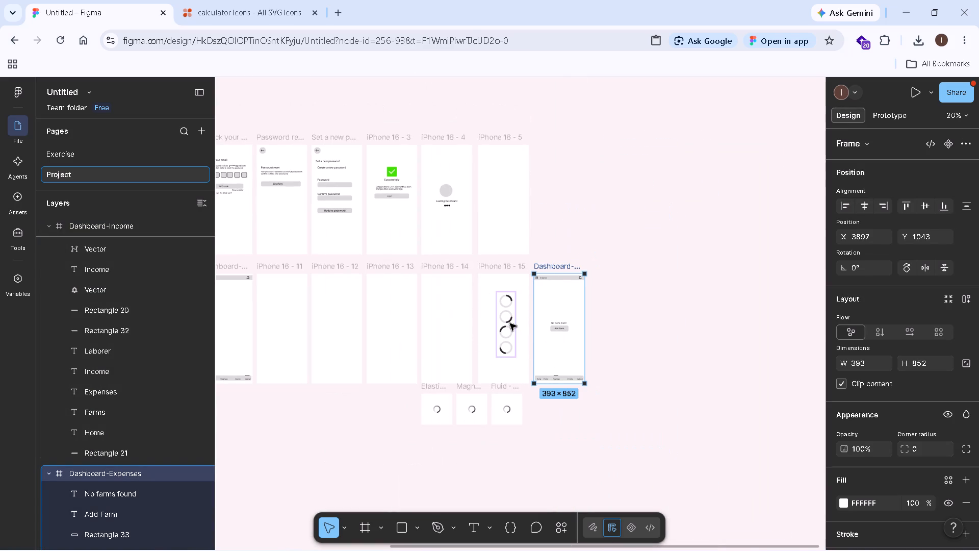
{"action": "key", "text": "ctrl+z"}
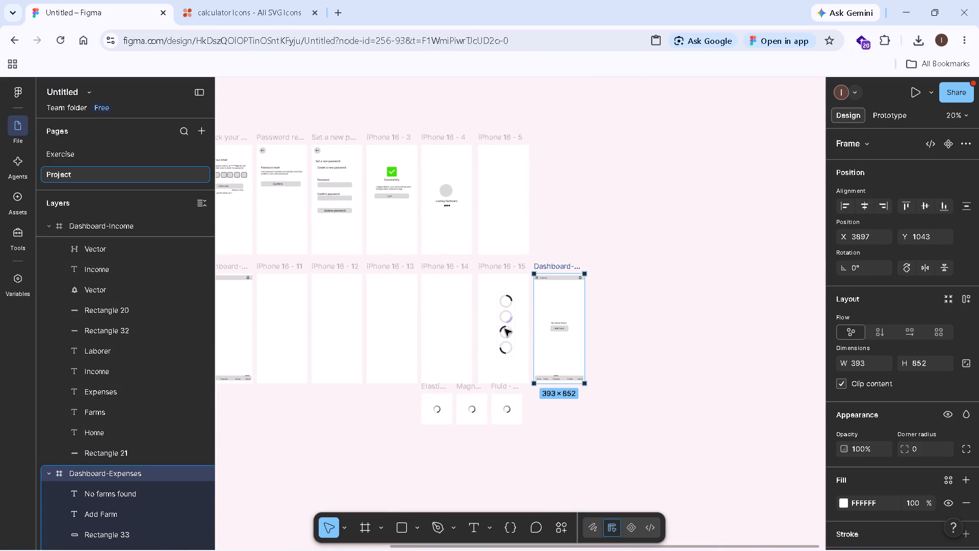
{"action": "left_click_drag", "start_coordinate": [261, 460], "coordinate": [286, 459], "text": "ctrl"}
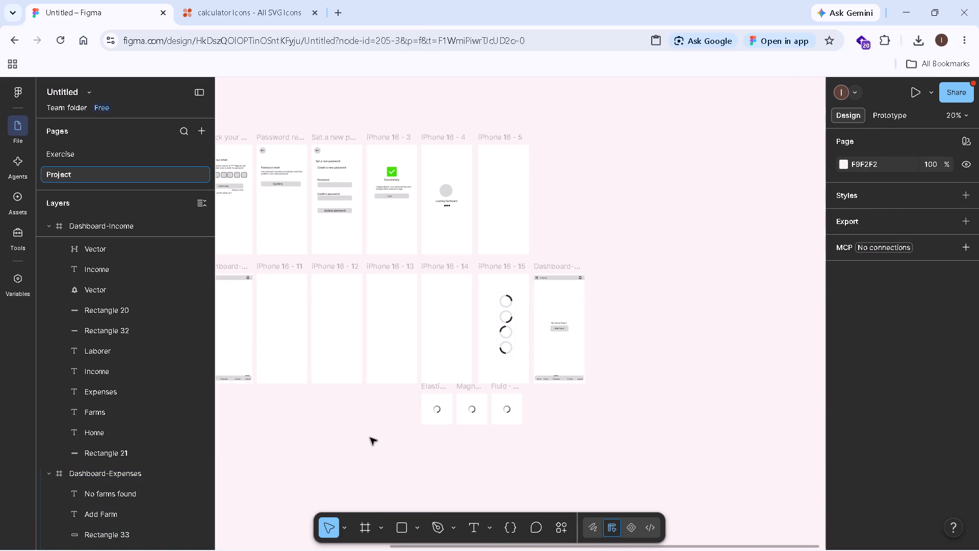
{"action": "key", "text": "h"}
{"action": "left_click_drag", "start_coordinate": [356, 442], "coordinate": [620, 490]}
{"action": "key", "text": "ctrl+z"}
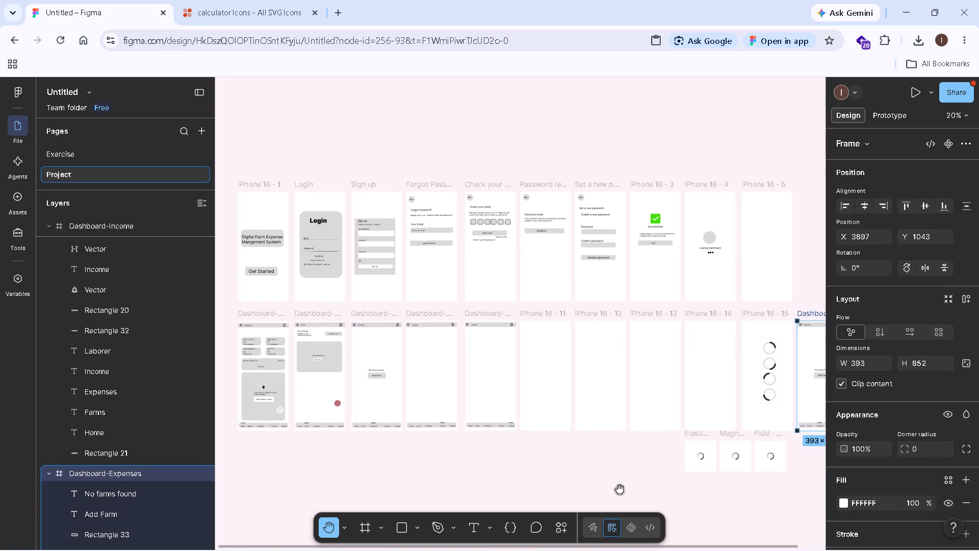
{"action": "key", "text": "ctrl+z"}
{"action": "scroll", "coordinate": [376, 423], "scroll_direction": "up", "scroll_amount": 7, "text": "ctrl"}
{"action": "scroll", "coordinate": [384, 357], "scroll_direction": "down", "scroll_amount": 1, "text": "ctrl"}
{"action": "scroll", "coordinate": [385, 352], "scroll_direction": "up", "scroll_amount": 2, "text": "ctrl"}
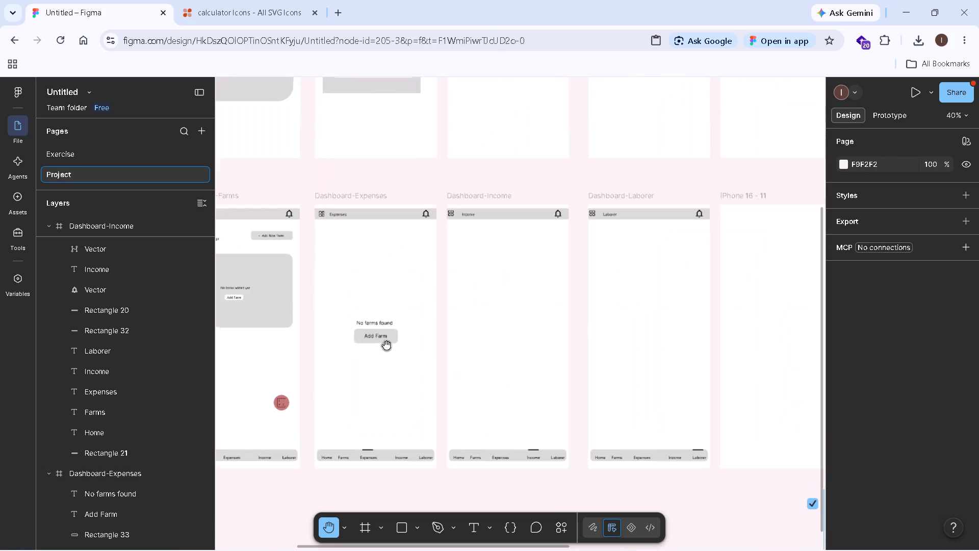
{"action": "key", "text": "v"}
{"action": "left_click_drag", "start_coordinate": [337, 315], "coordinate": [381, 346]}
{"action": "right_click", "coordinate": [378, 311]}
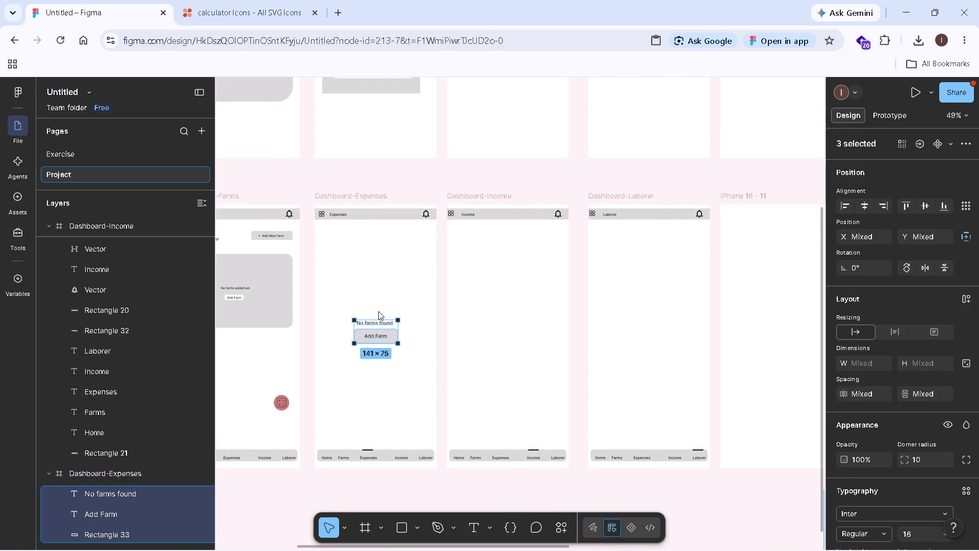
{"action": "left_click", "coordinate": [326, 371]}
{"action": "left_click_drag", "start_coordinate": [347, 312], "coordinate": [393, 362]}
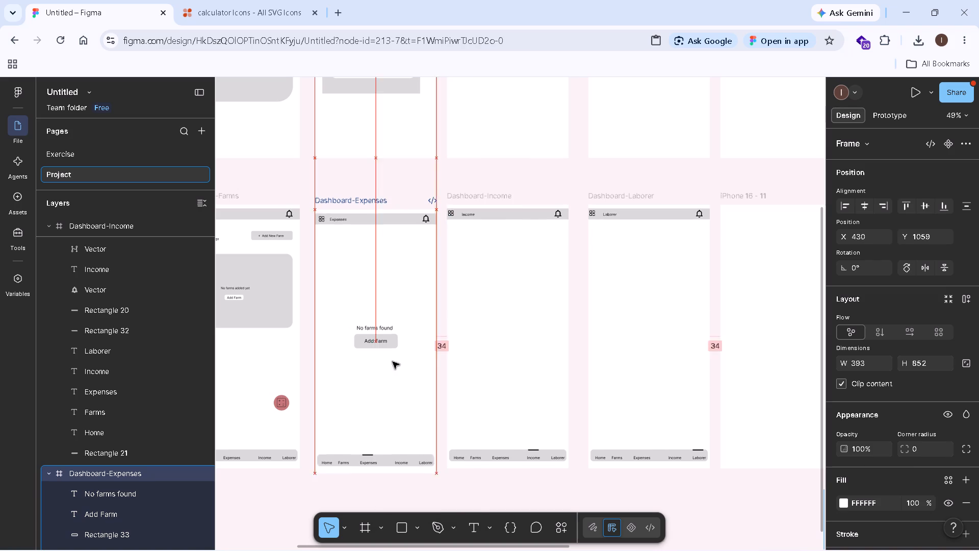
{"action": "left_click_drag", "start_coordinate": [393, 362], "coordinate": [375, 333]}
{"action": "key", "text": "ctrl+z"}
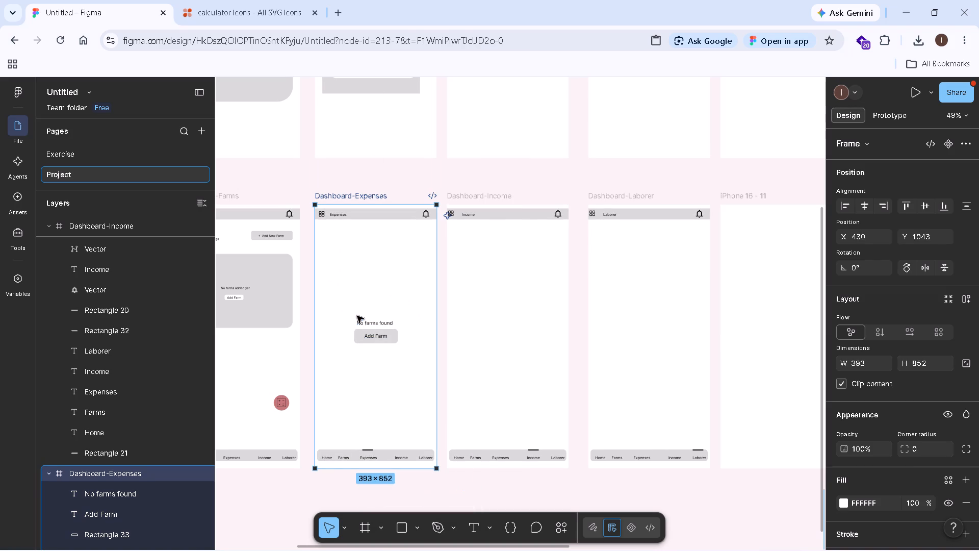
Copy the "No farms found" text, "Add Farm" label and grey rectangle from Dashboard-Expenses and paste them into the Dashboard-Income frame.
{"action": "left_click", "coordinate": [356, 314]}
{"action": "left_click_drag", "start_coordinate": [352, 307], "coordinate": [388, 358]}
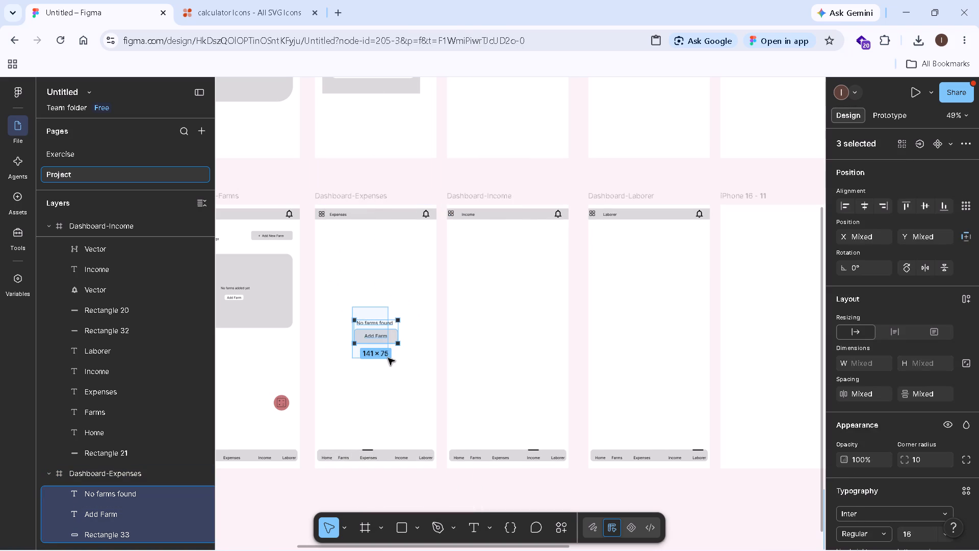
{"action": "left_click_drag", "start_coordinate": [388, 358], "coordinate": [389, 357]}
{"action": "right_click", "coordinate": [371, 323]}
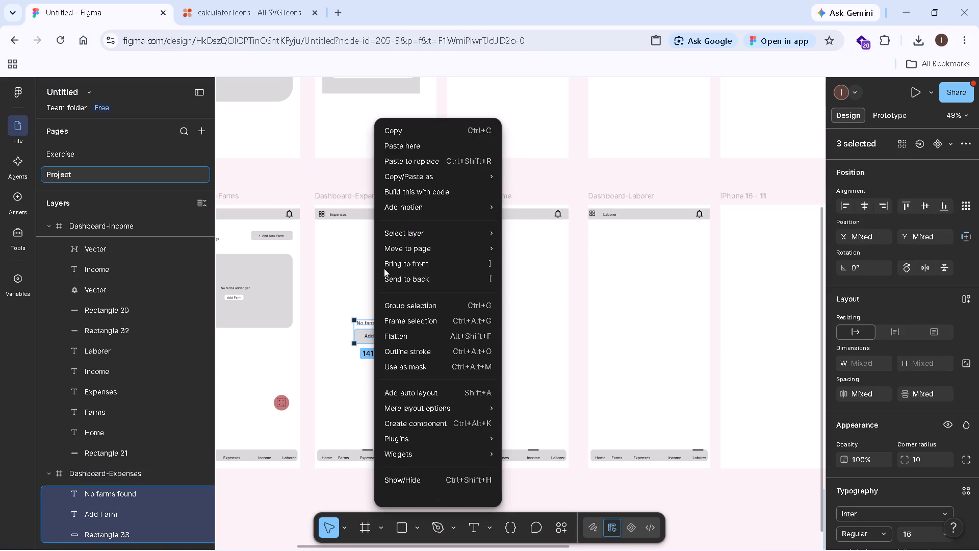
{"action": "left_click", "coordinate": [408, 135]}
{"action": "left_click", "coordinate": [474, 313]}
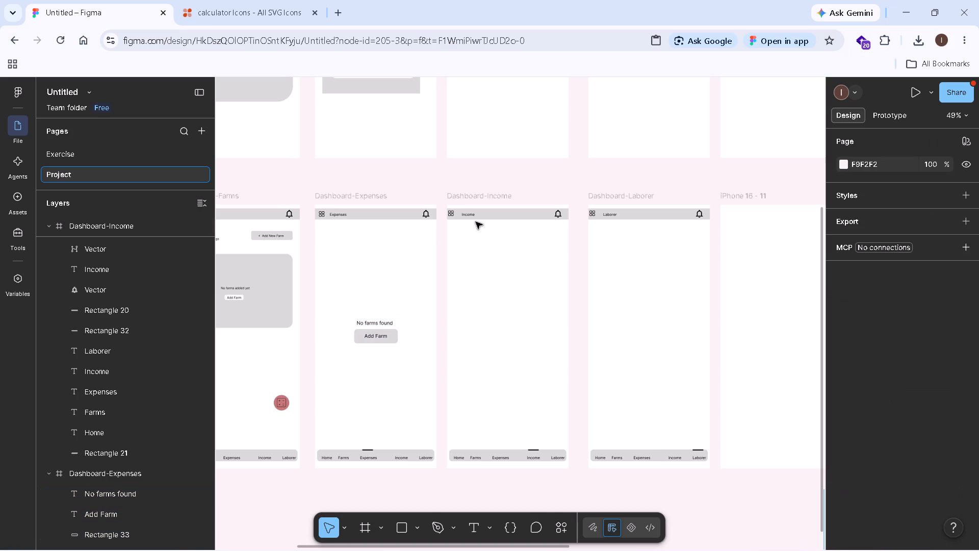
{"action": "left_click", "coordinate": [471, 202]}
{"action": "right_click", "coordinate": [487, 304]}
{"action": "left_click", "coordinate": [527, 150]}
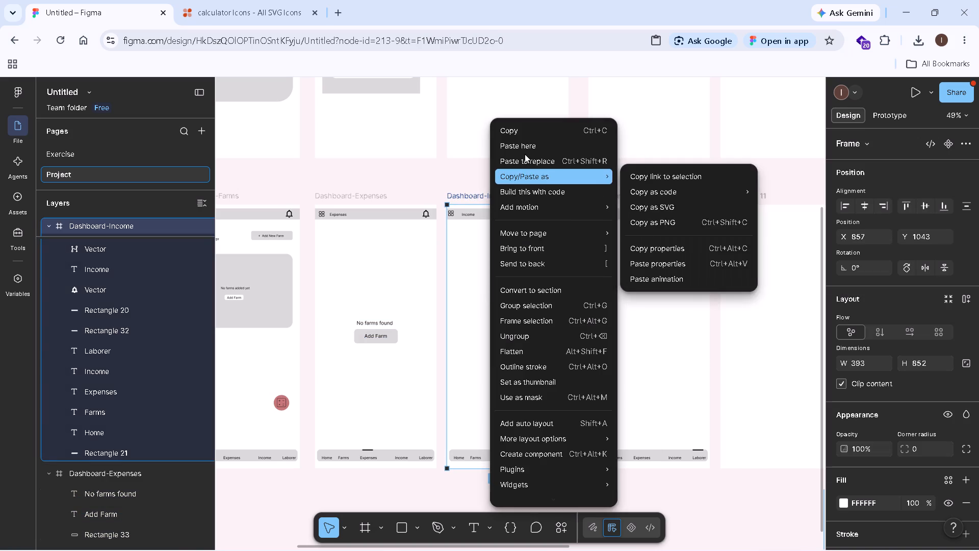
{"action": "left_click", "coordinate": [492, 268]}
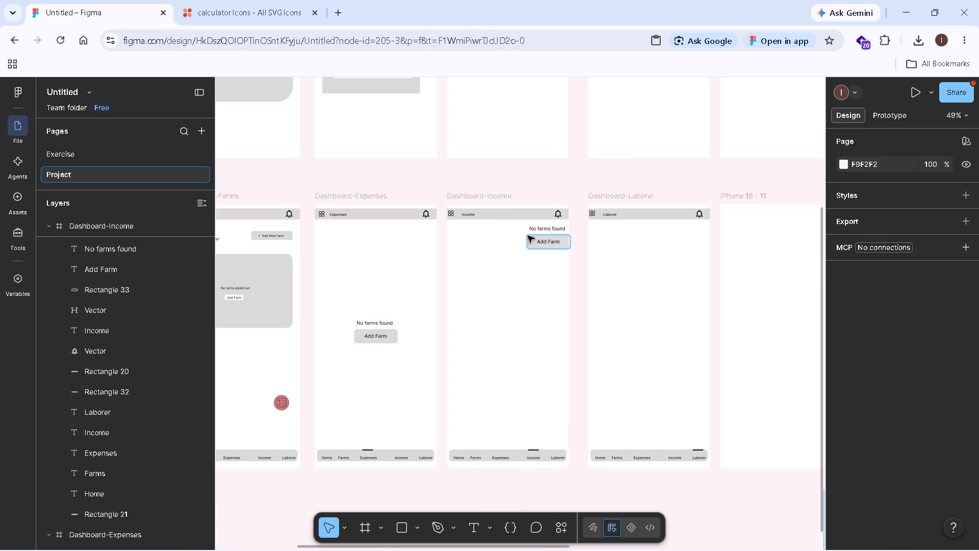
Move the pasted "No farms found" text and Add Farm button together to the middle of Dashboard-Income, roughly level with those in Dashboard-Expenses.
{"action": "left_click_drag", "start_coordinate": [514, 231], "coordinate": [554, 248]}
{"action": "left_click", "coordinate": [507, 227]}
{"action": "left_click_drag", "start_coordinate": [512, 224], "coordinate": [559, 243]}
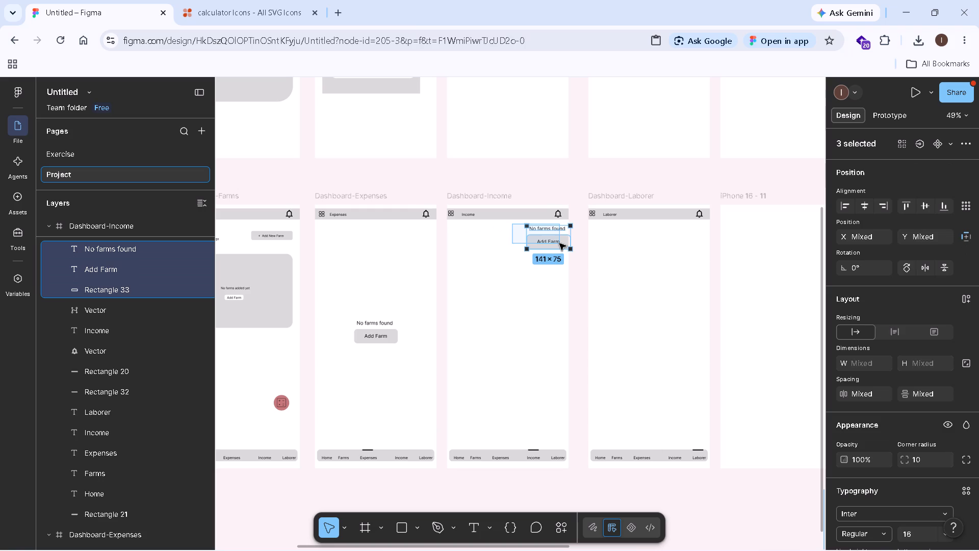
{"action": "left_click_drag", "start_coordinate": [537, 229], "coordinate": [489, 316]}
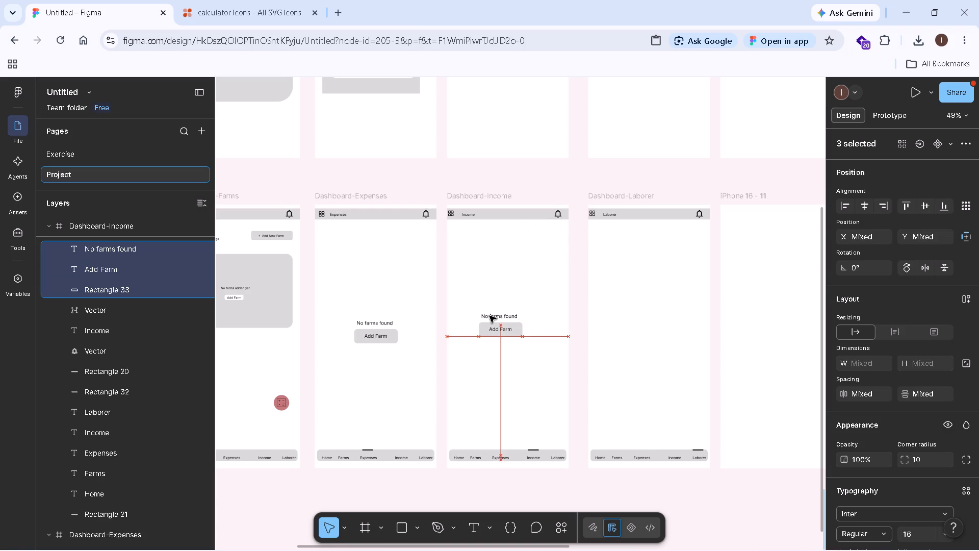
{"action": "left_click_drag", "start_coordinate": [489, 316], "coordinate": [493, 321]}
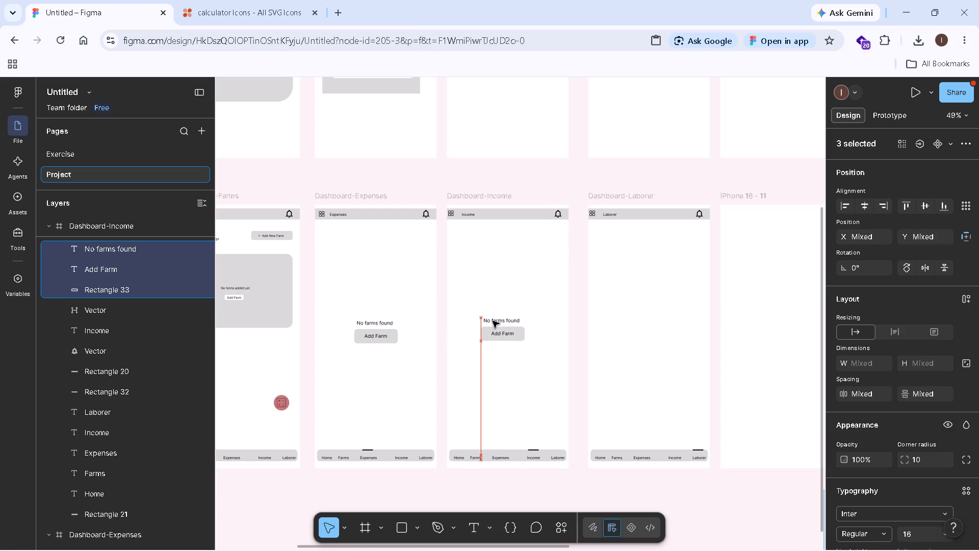
{"action": "left_click_drag", "start_coordinate": [493, 321], "coordinate": [493, 321]}
{"action": "left_click", "coordinate": [481, 349]}
{"action": "left_click", "coordinate": [485, 377]}
{"action": "left_click", "coordinate": [455, 502]}
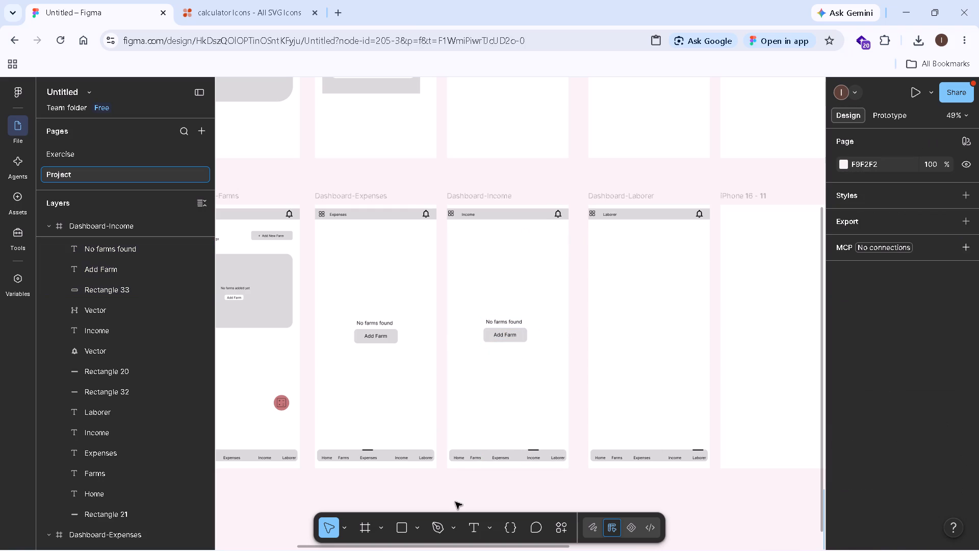